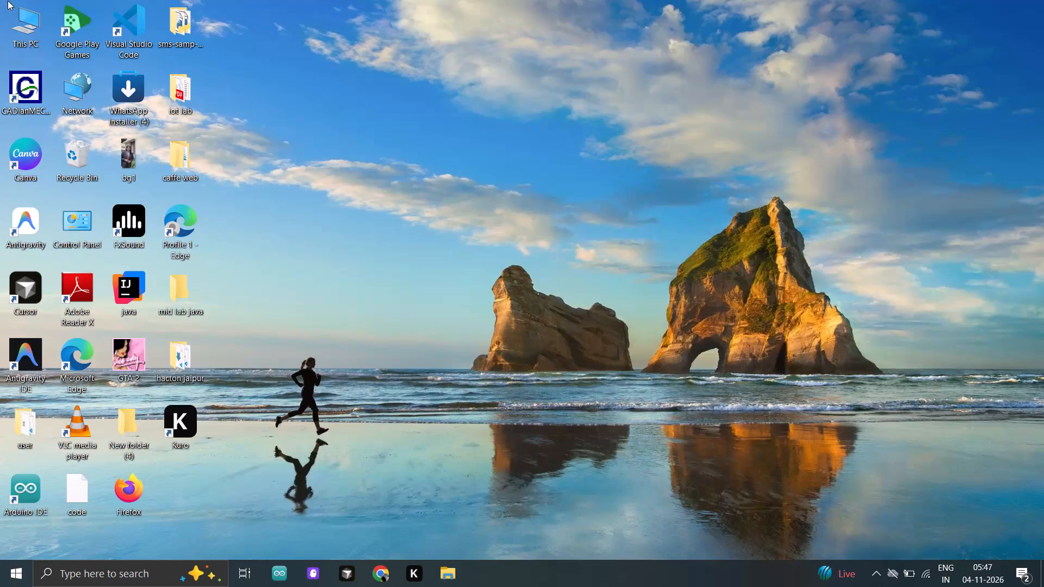
# Launch the Google Chrome browser from the desktop.
pyautogui.click(366, 581)
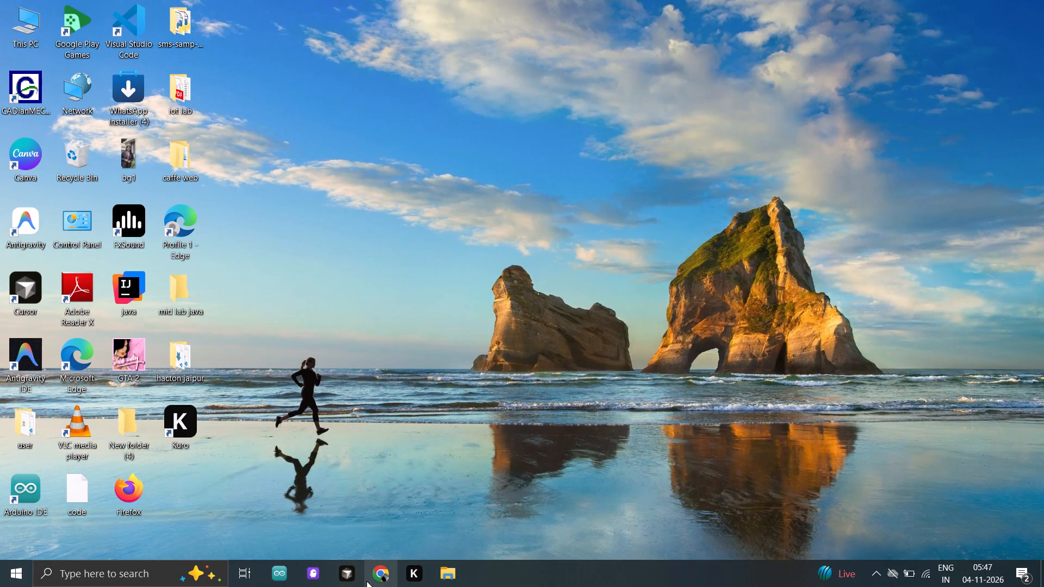
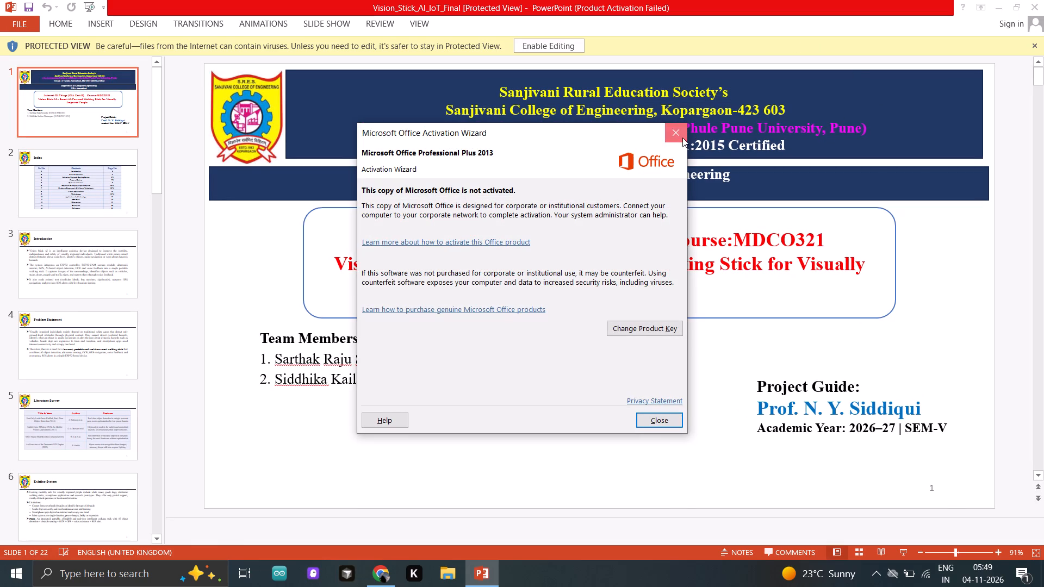
# Enable editing for the protected presentation.
pyautogui.click(546, 45)
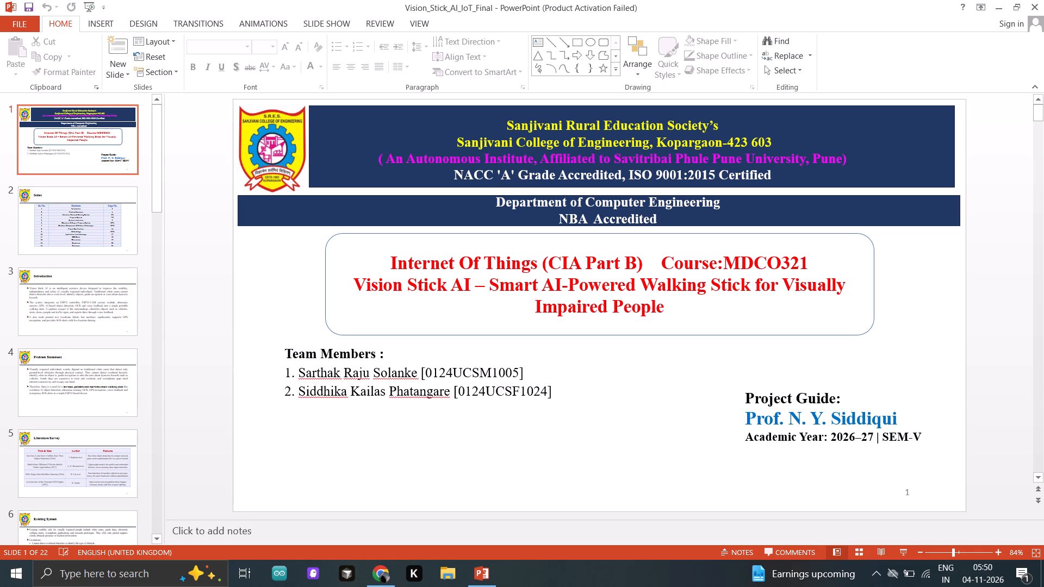
# Remove "(CIA Part B)" from the title slide's course line and add spaces around the colon so it reads "Course : MDCO321".
pyautogui.moveTo(648, 258); pyautogui.dragTo(527, 267)
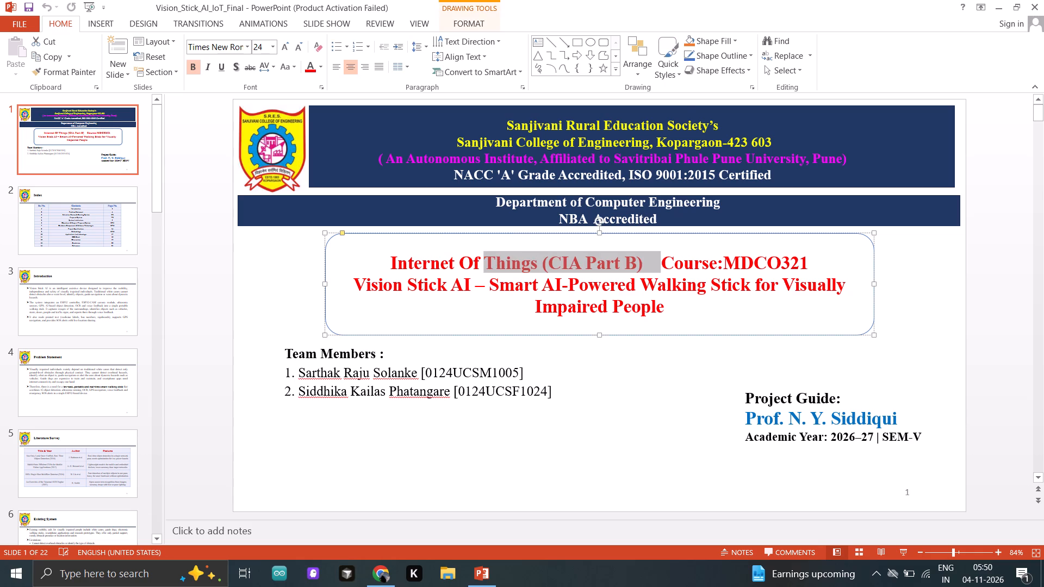
pyautogui.moveTo(527, 267); pyautogui.dragTo(544, 267)
pyautogui.press('BackSpace')
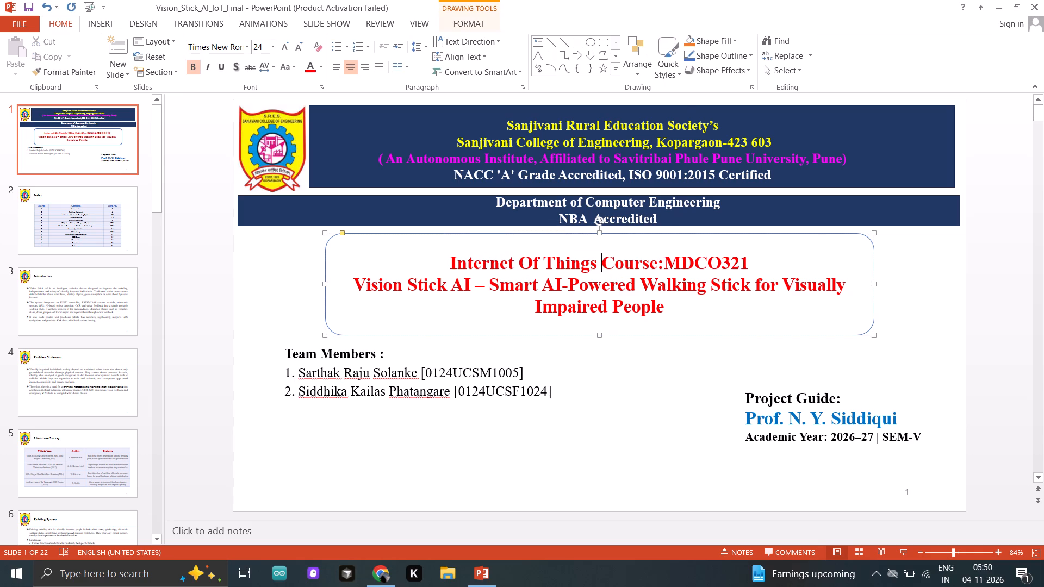
pyautogui.press('space')
pyautogui.press('space')
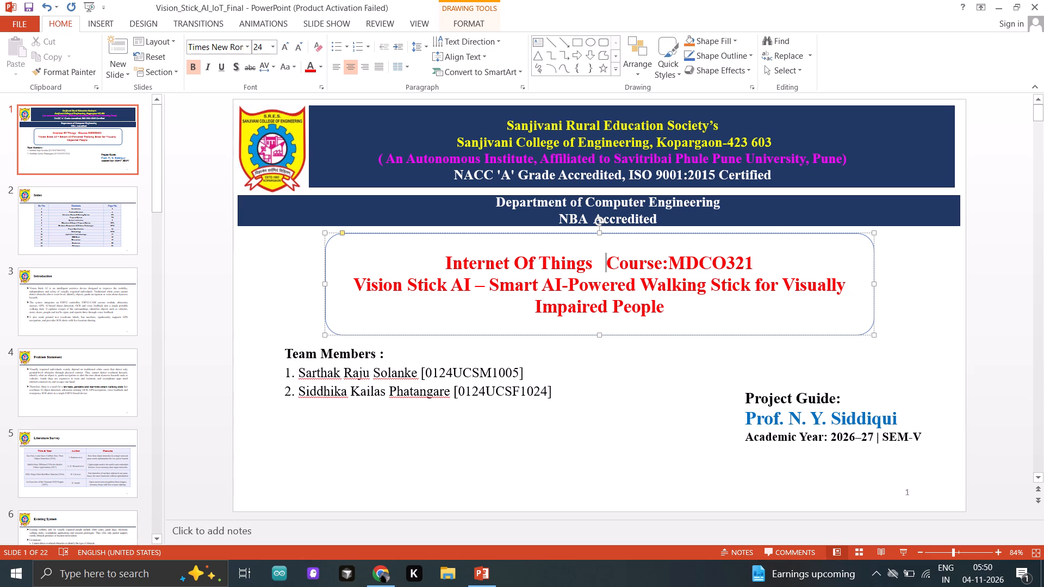
pyautogui.click(662, 266)
pyautogui.press('space')
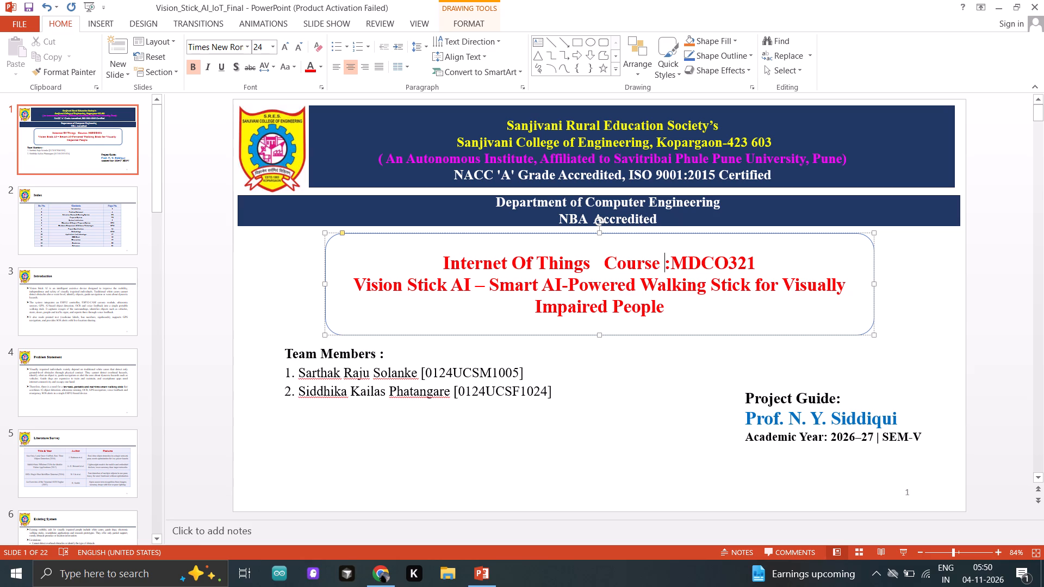
pyautogui.click(672, 266)
pyautogui.press('space')
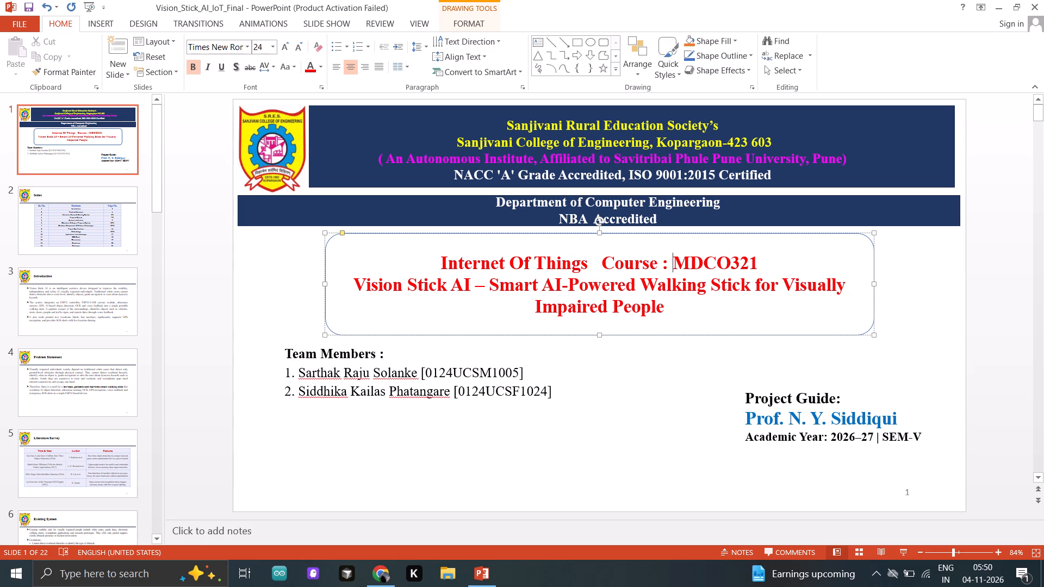
# Widen the title box on both sides to fit the project title on one line, and insert a blank line below the course line.
pyautogui.moveTo(874, 284); pyautogui.dragTo(953, 284)
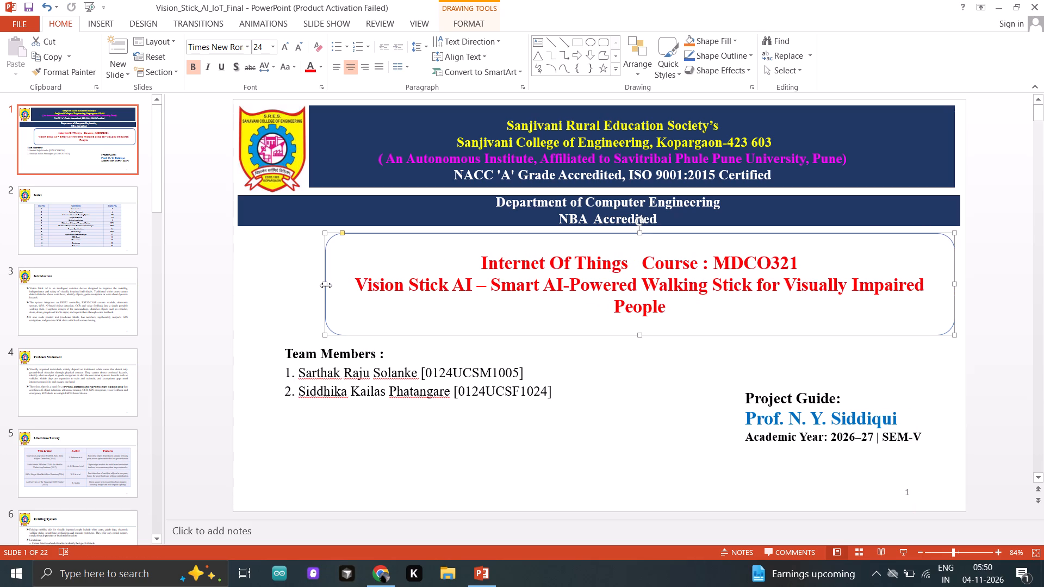
pyautogui.moveTo(326, 285); pyautogui.dragTo(274, 273)
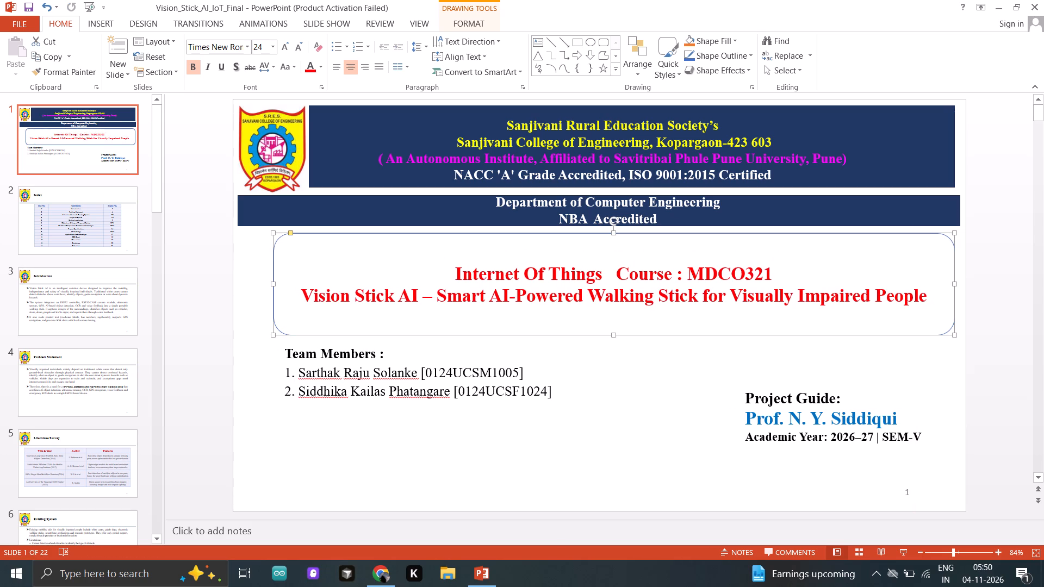
pyautogui.click(786, 267)
pyautogui.press('Return')
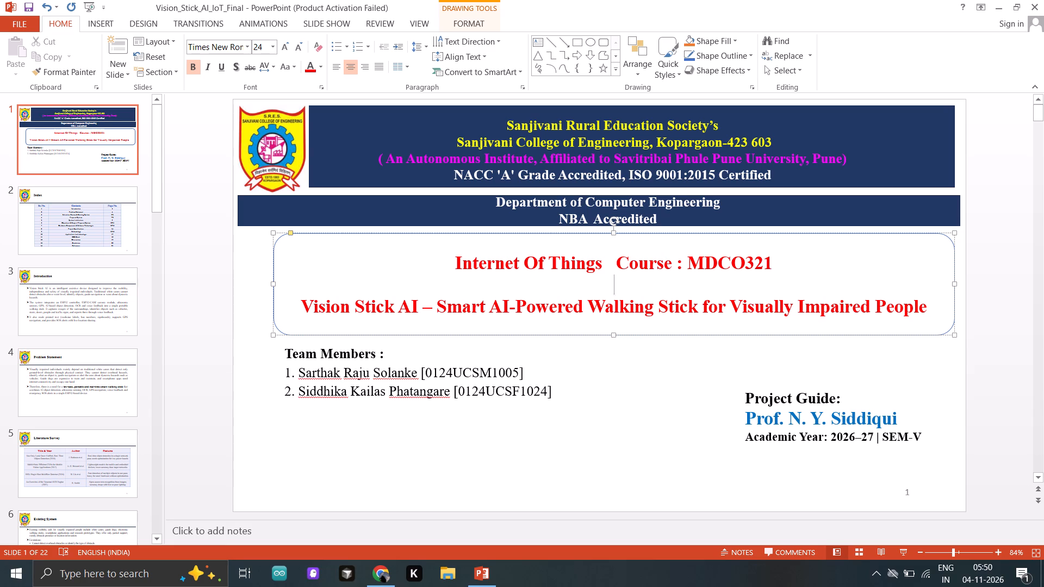
# Move the Team Members text block down on the title slide, roughly level with the Project Guide block.
pyautogui.click(288, 351)
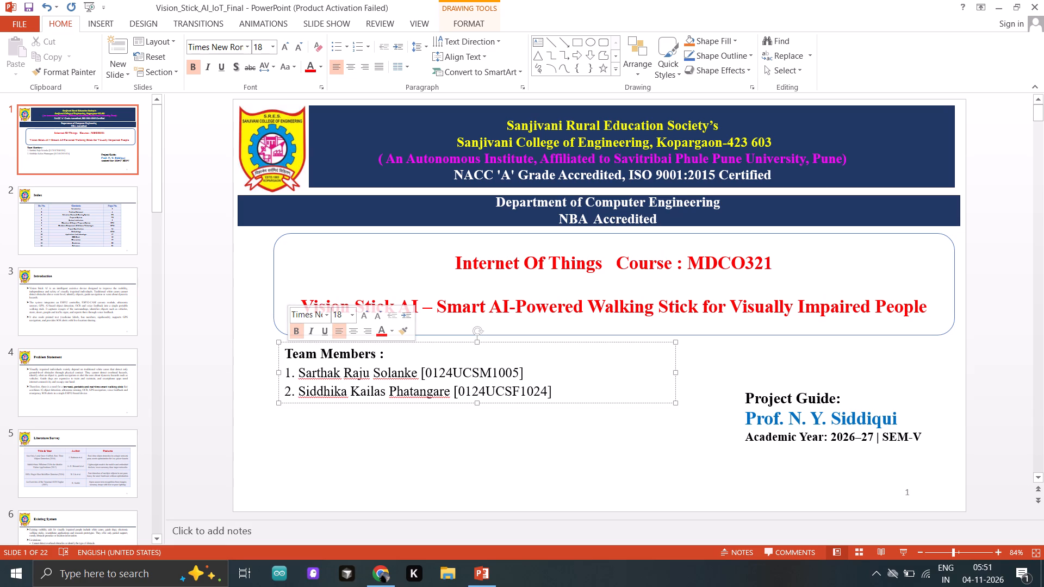
pyautogui.moveTo(277, 361); pyautogui.dragTo(274, 407)
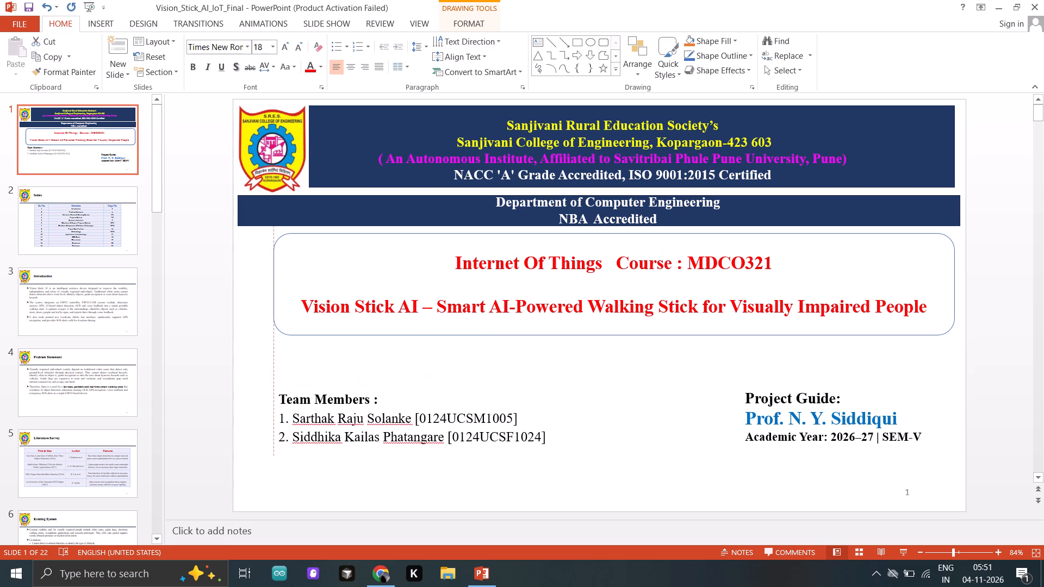
pyautogui.moveTo(274, 407); pyautogui.dragTo(278, 403)
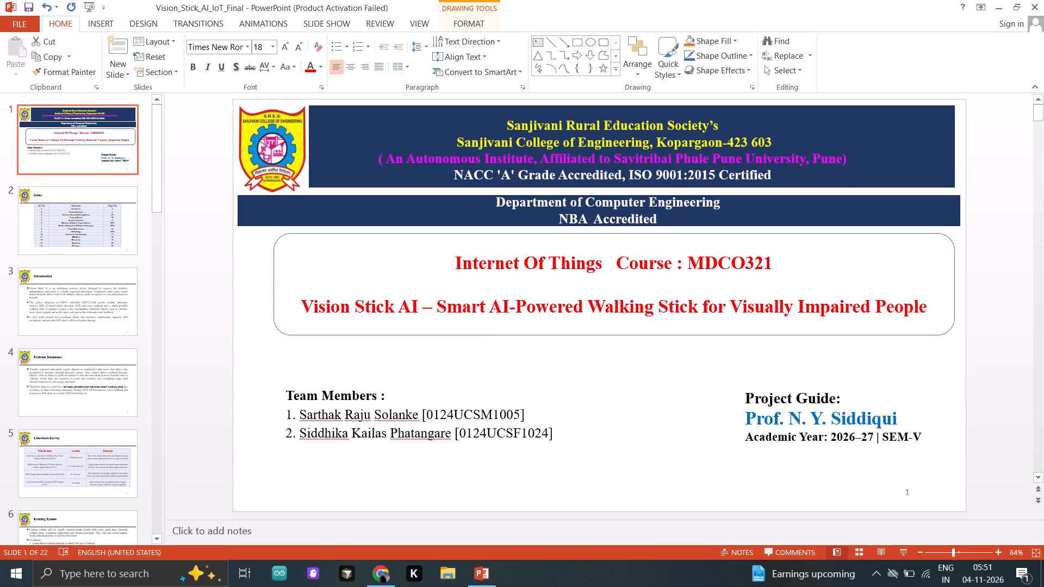
pyautogui.moveTo(278, 403); pyautogui.dragTo(279, 404)
pyautogui.click(613, 335)
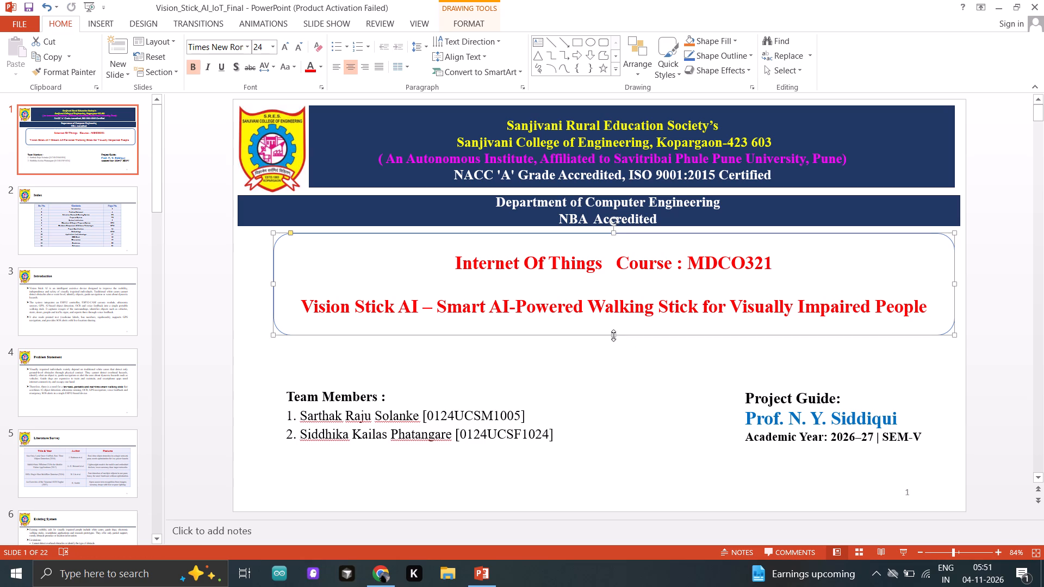
# Add extra spacing between each team member's name and bracketed ID: two spaces in the first entry, one in the second.
pyautogui.click(418, 418)
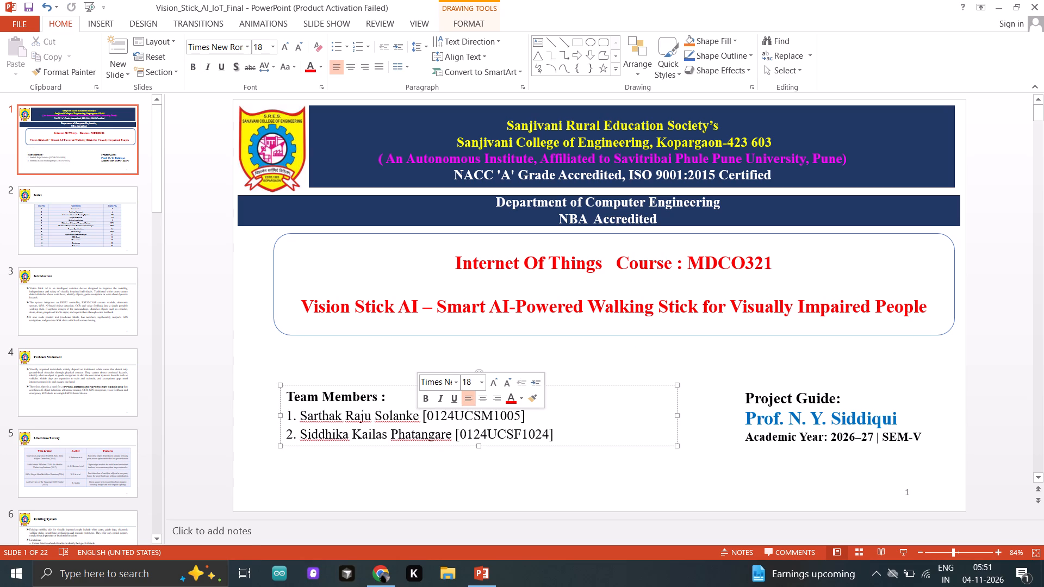
pyautogui.click(422, 417)
pyautogui.press('space')
pyautogui.press('space')
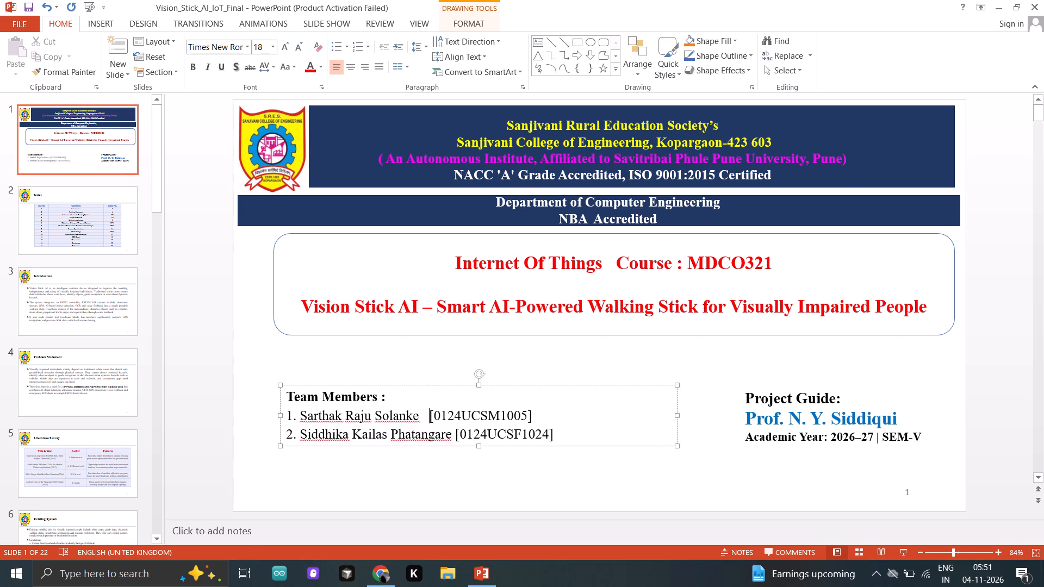
pyautogui.click(451, 435)
pyautogui.press('space')
pyautogui.scroll(-1, 451, 435)
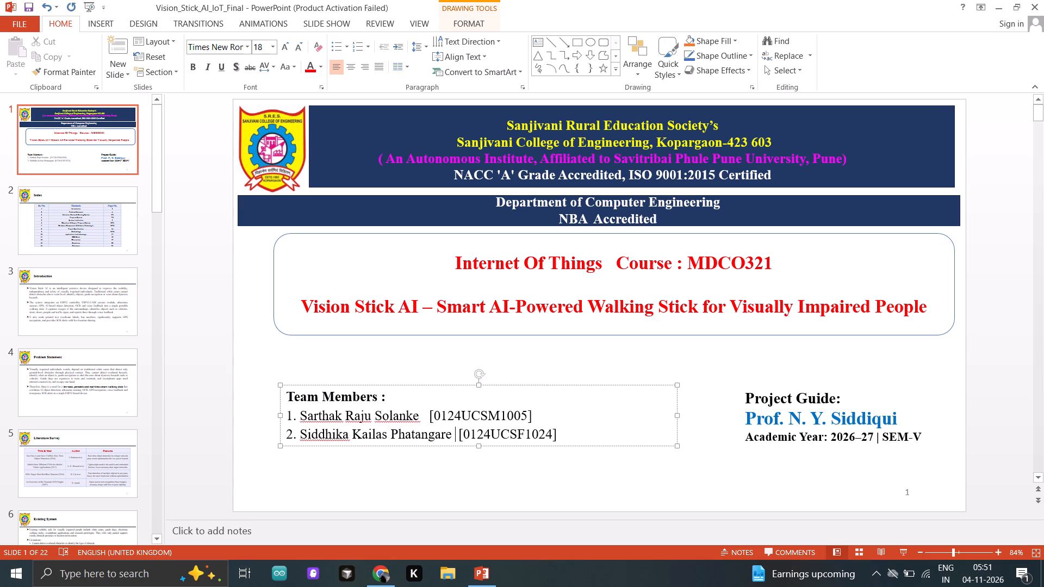
pyautogui.scroll(-1, 451, 435)
pyautogui.click(718, 381)
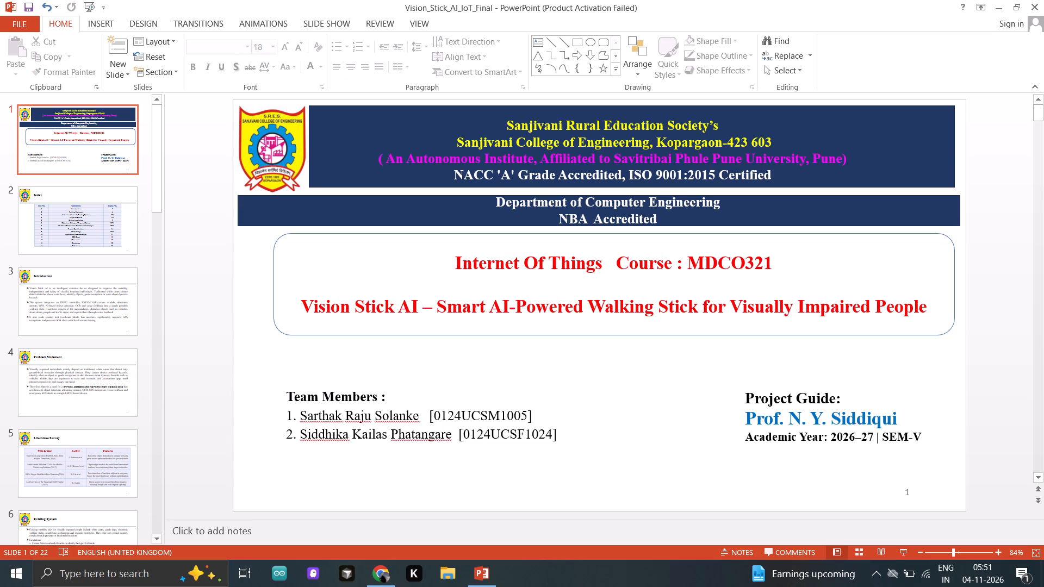
# Delete the academic year and semester line from the Project Guide block and align the block with the title box's right edge.
pyautogui.moveTo(746, 438); pyautogui.dragTo(938, 443)
pyautogui.press('BackSpace')
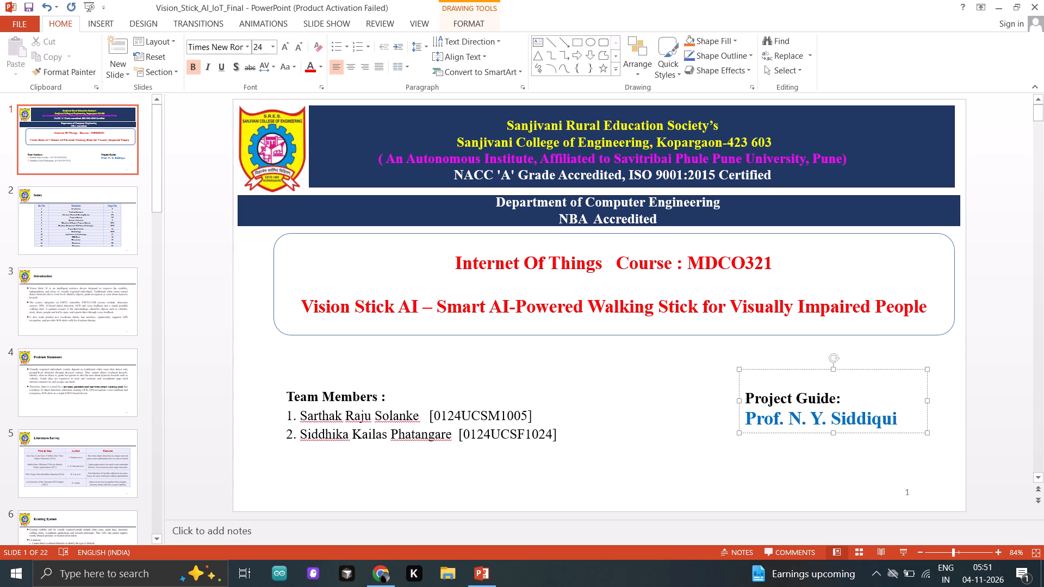
pyautogui.moveTo(797, 365); pyautogui.dragTo(815, 365)
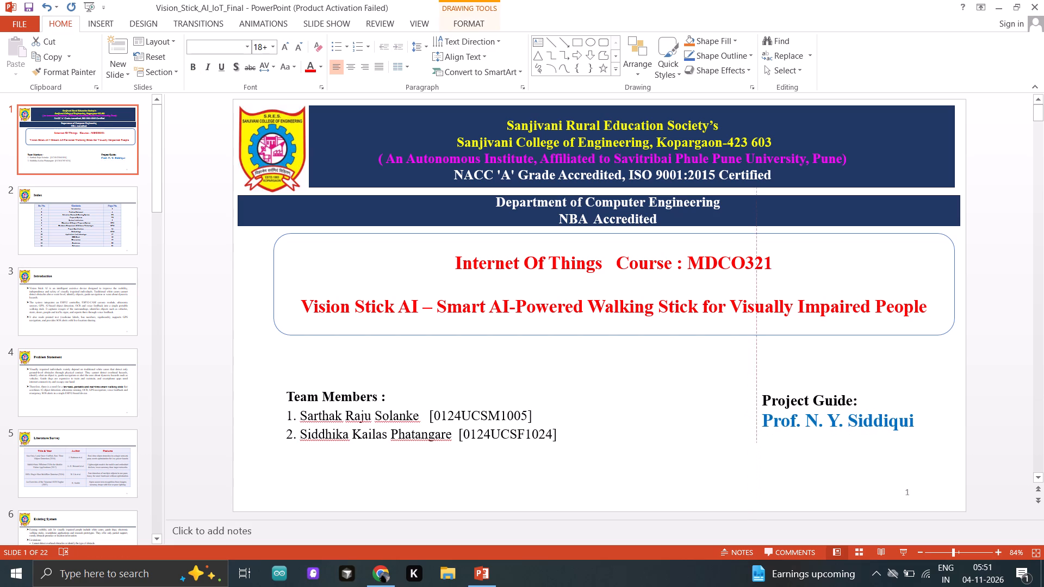
pyautogui.moveTo(815, 365); pyautogui.dragTo(823, 369)
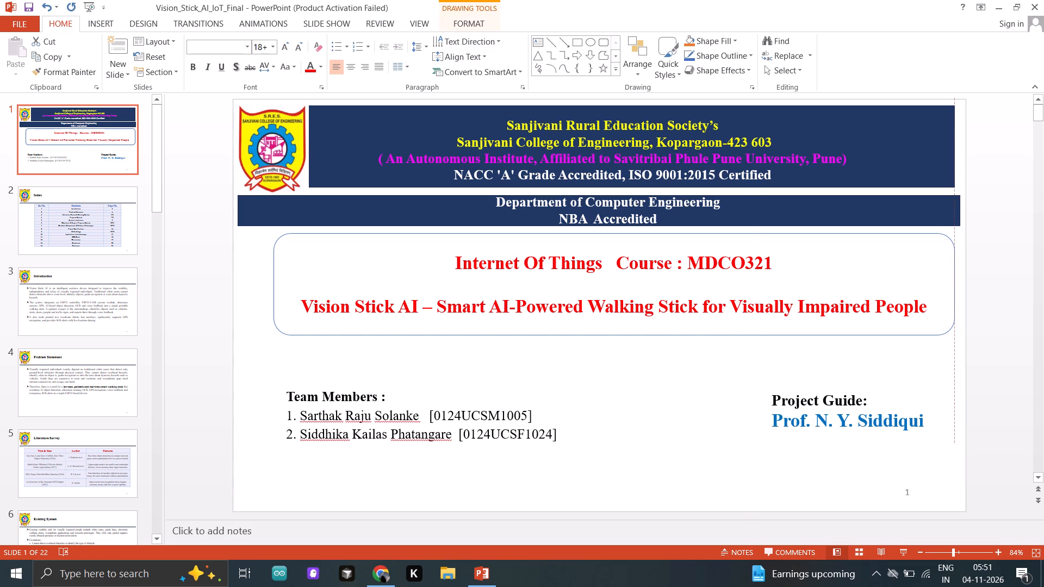
pyautogui.click(646, 376)
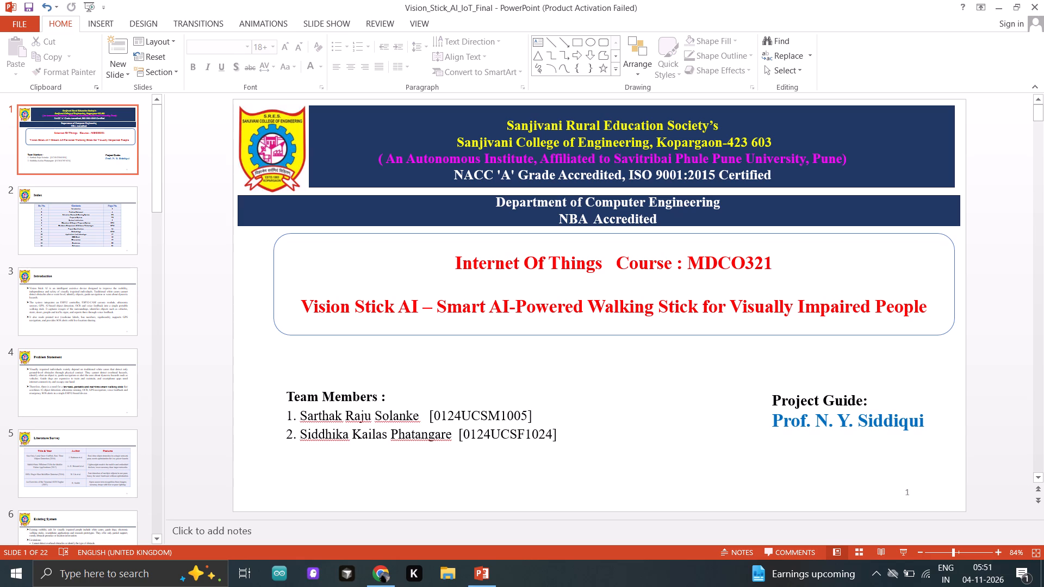
# On the Introduction slide, delete ", ESP32-CAM camera module" from the second bullet, and dismiss the OneDrive backup notification.
pyautogui.click(27, 235)
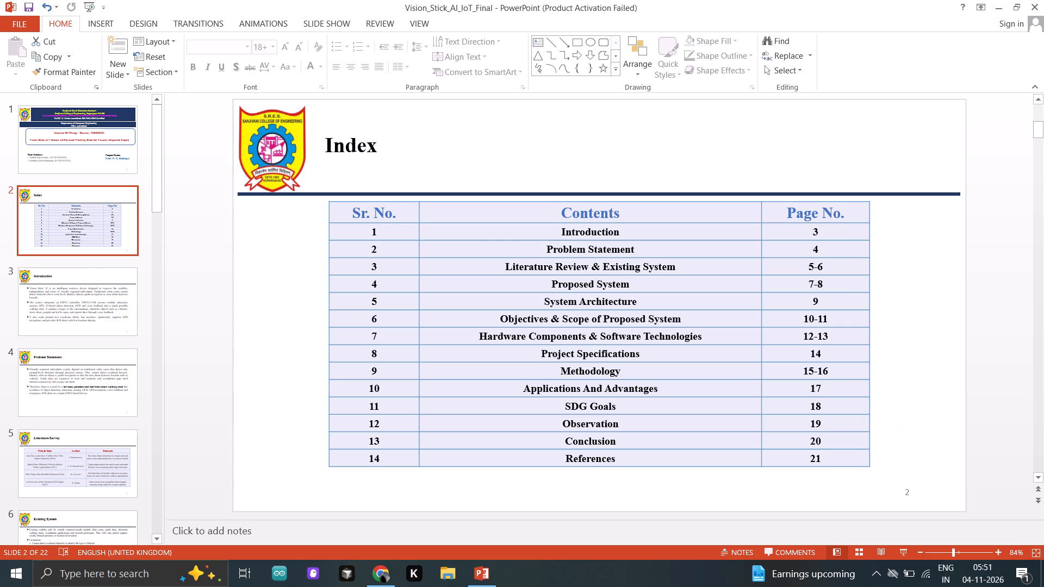
pyautogui.click(92, 329)
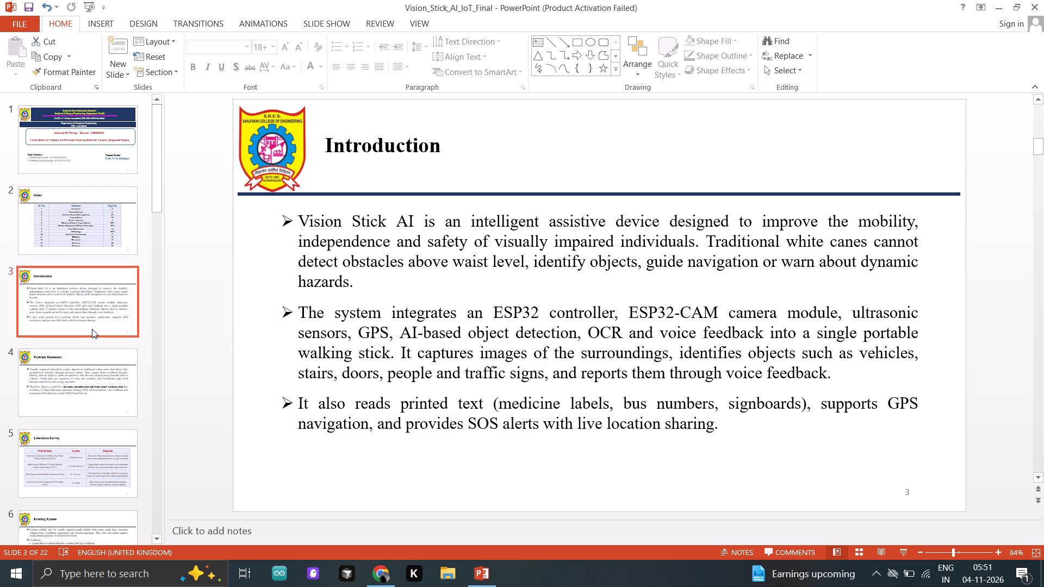
pyautogui.click(56, 411)
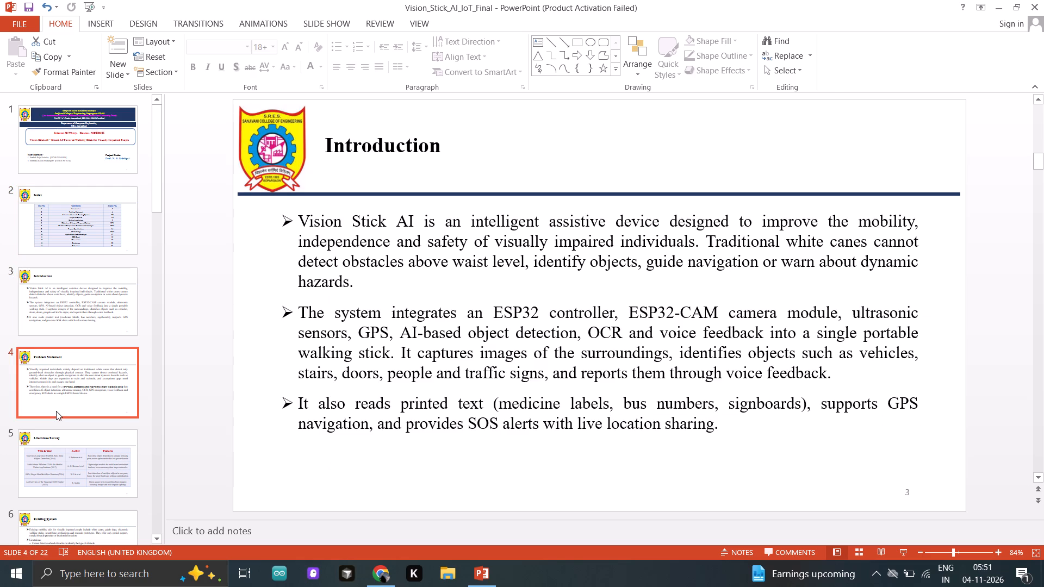
pyautogui.click(71, 286)
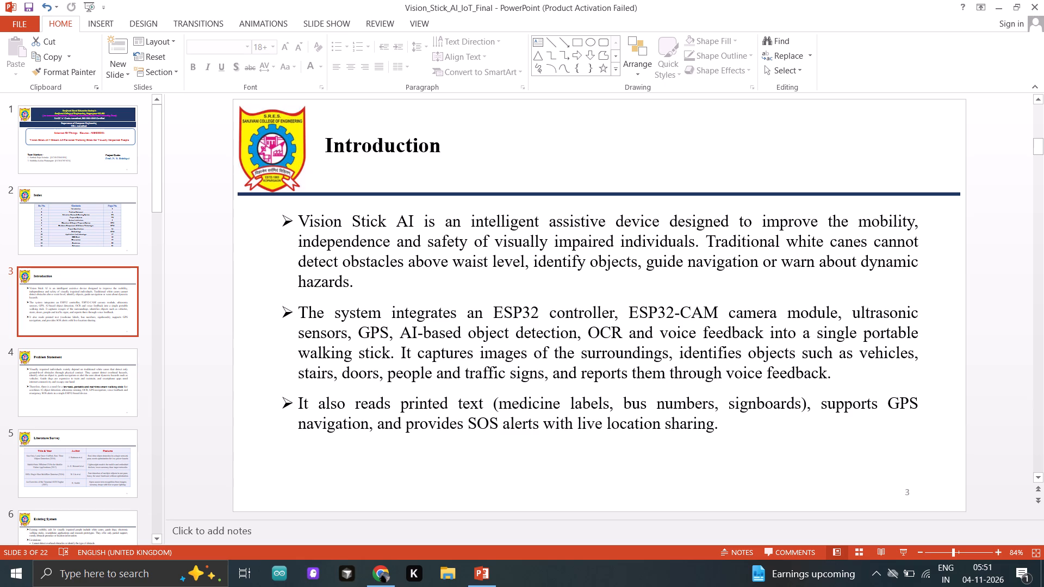
pyautogui.moveTo(619, 312); pyautogui.dragTo(711, 302)
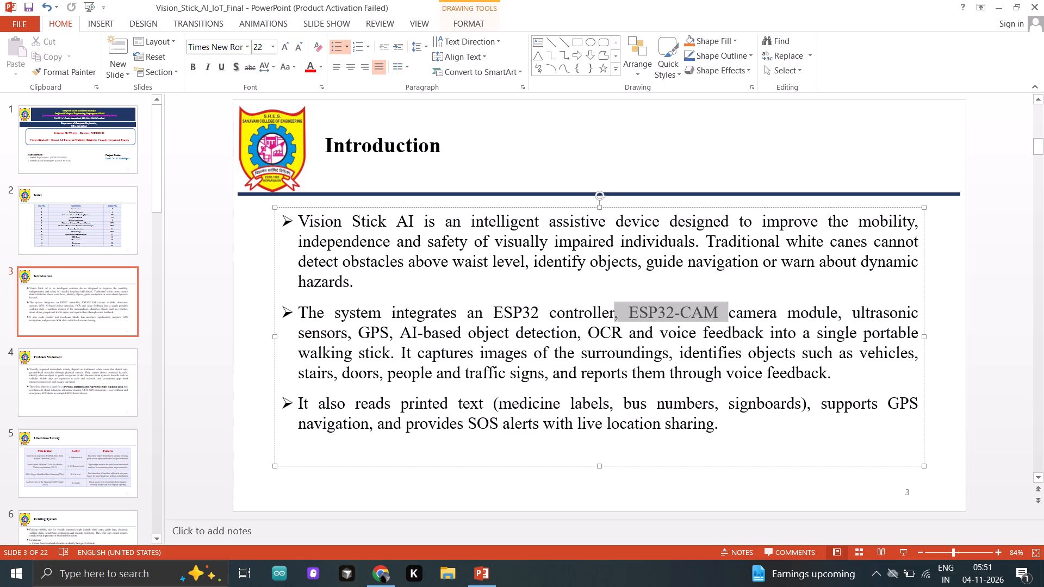
pyautogui.moveTo(711, 302); pyautogui.dragTo(830, 314)
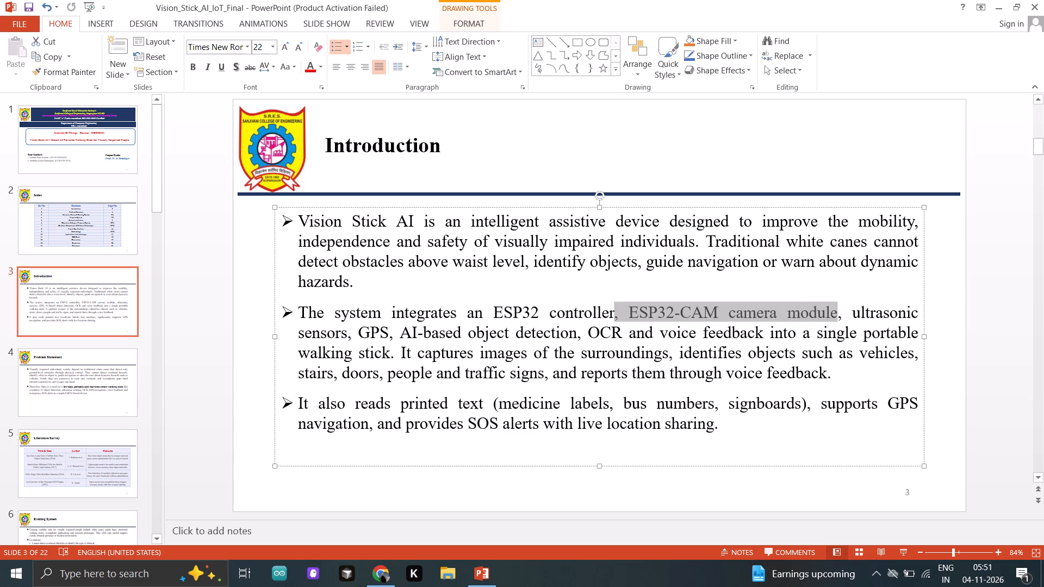
pyautogui.moveTo(830, 314); pyautogui.dragTo(837, 315)
pyautogui.press('BackSpace')
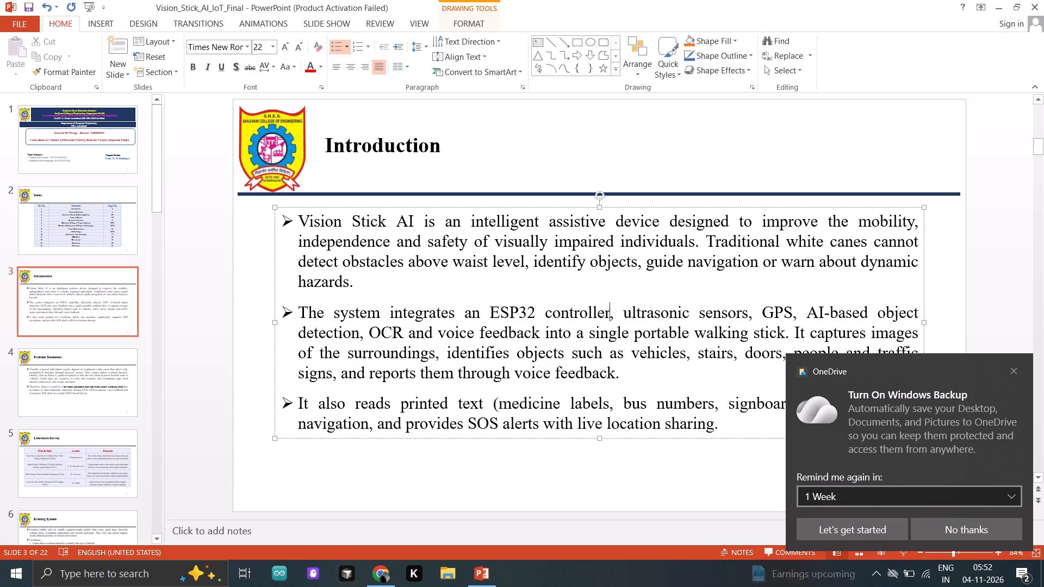
pyautogui.click(1015, 367)
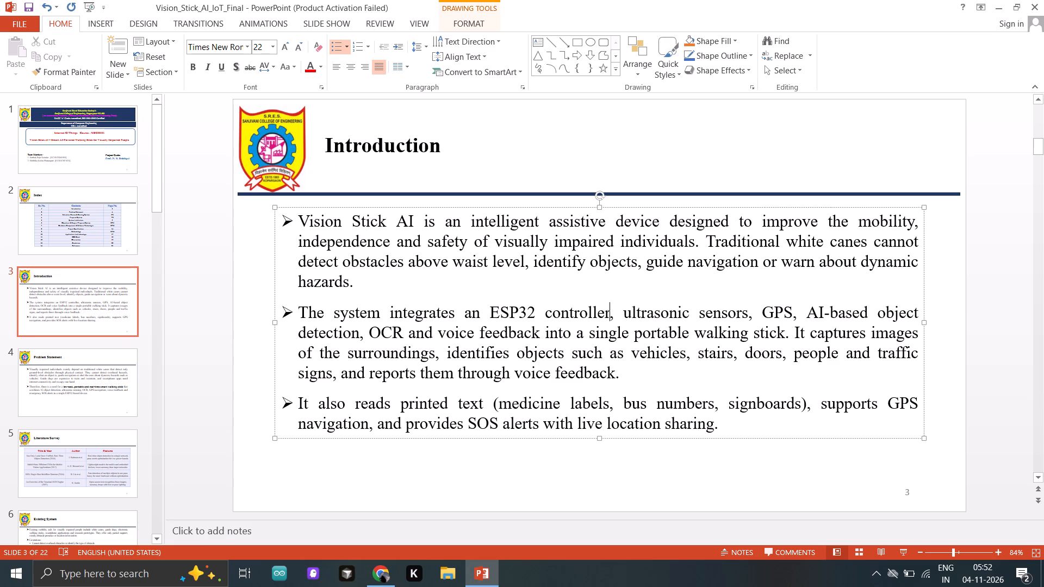
# Delete "OCR and voice feedback" and its preceding comma from the second Introduction bullet, so it reads "AI-based object detection into a single".
pyautogui.moveTo(373, 335); pyautogui.dragTo(726, 339)
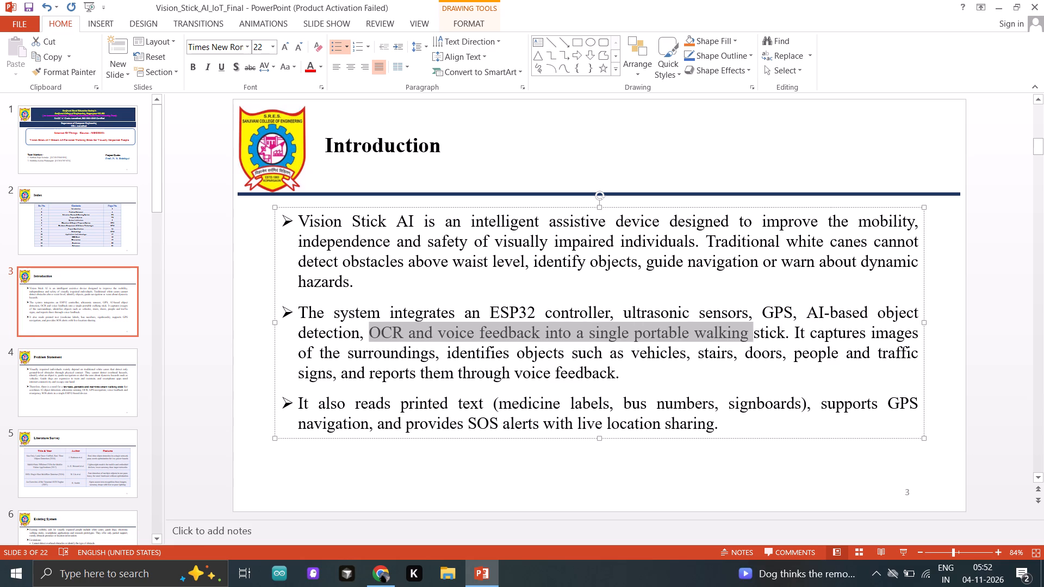
pyautogui.moveTo(726, 339); pyautogui.dragTo(542, 328)
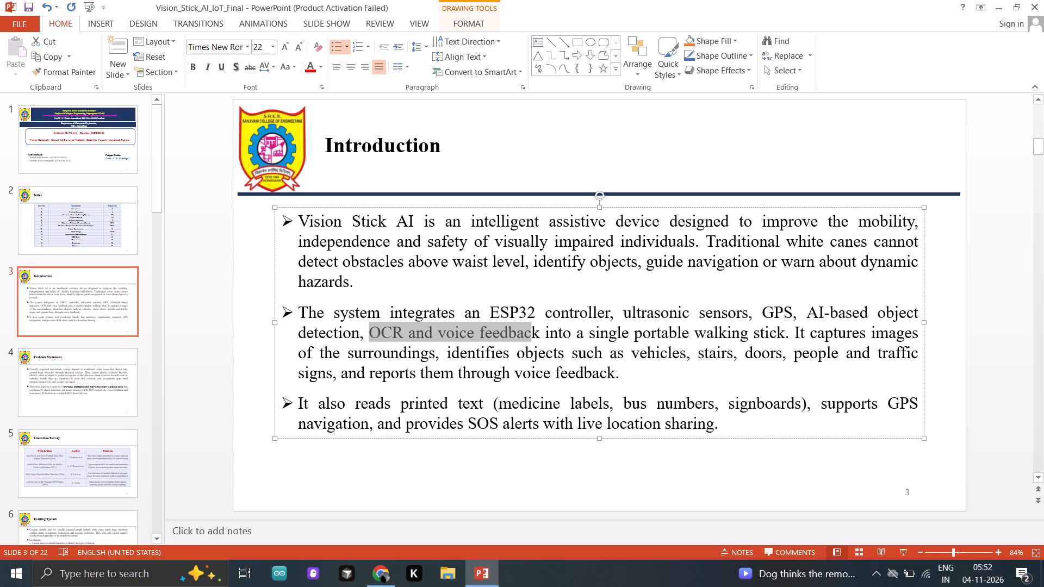
pyautogui.moveTo(542, 328); pyautogui.dragTo(548, 329)
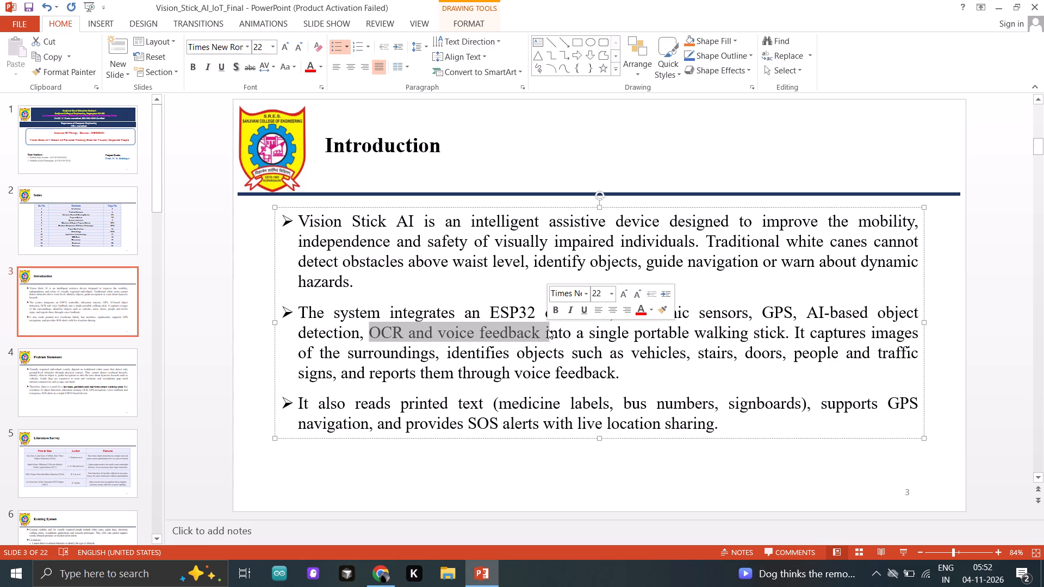
pyautogui.press('BackSpace')
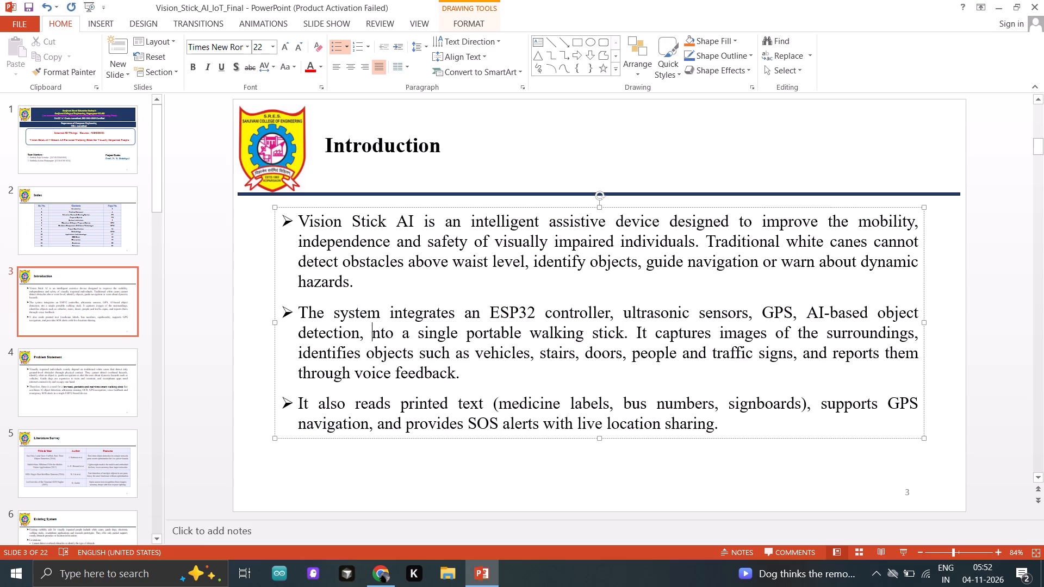
pyautogui.press('BackSpace')
pyautogui.press('BackSpace')
pyautogui.press('space')
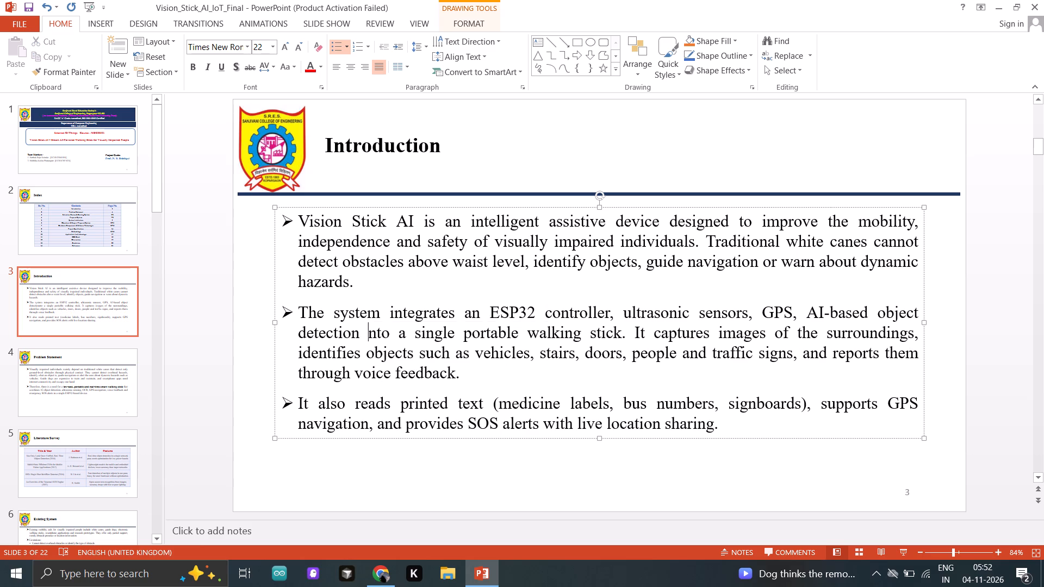
# Restore the "i" of "into" in the second Introduction bullet and replace its ending ", and reports them through voice feedback." with a period after "traffic signs".
pyautogui.press('i')
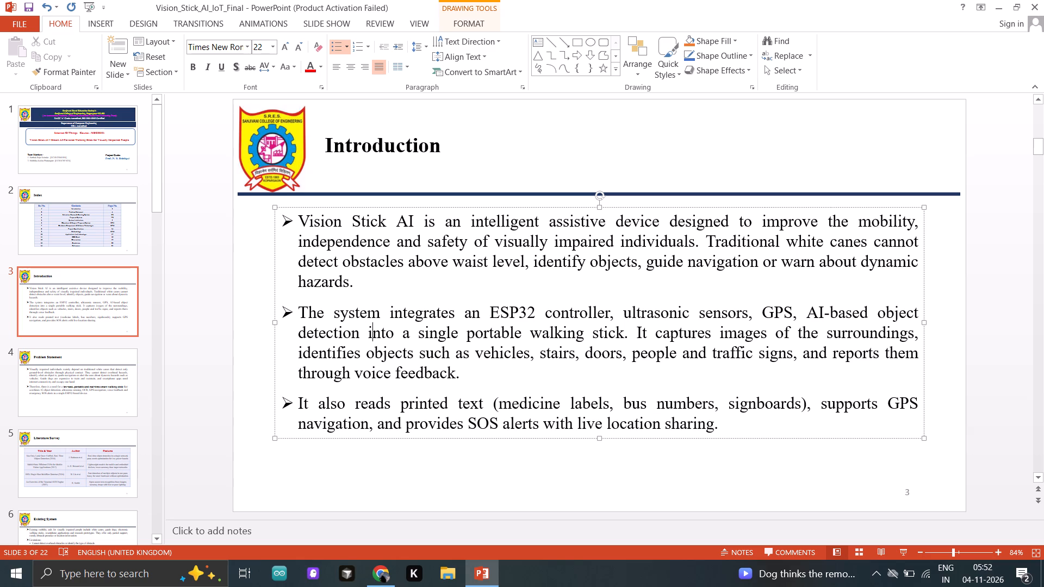
pyautogui.moveTo(801, 351); pyautogui.dragTo(884, 384)
pyautogui.press('BackSpace')
pyautogui.press('BackSpace')
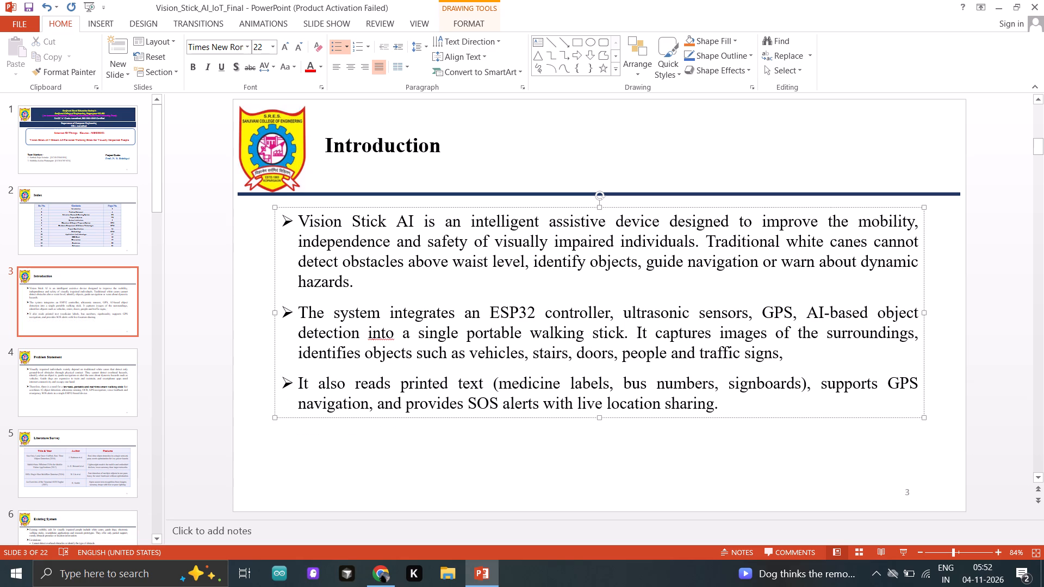
pyautogui.press('BackSpace')
pyautogui.press('.')
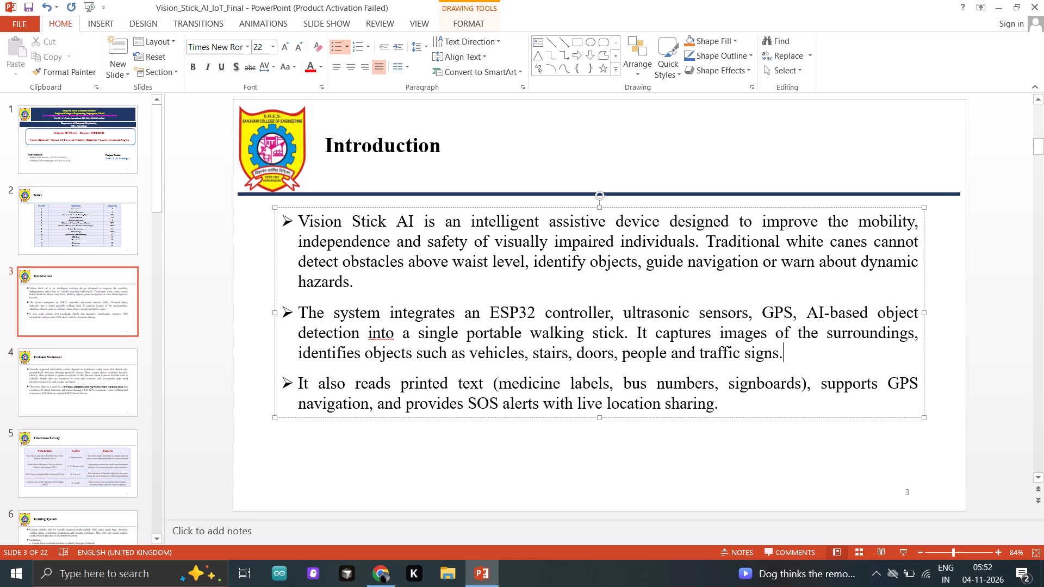
# Delete the third Introduction bullet about reading printed text, GPS navigation and SOS alerts.
pyautogui.moveTo(293, 383); pyautogui.dragTo(630, 389)
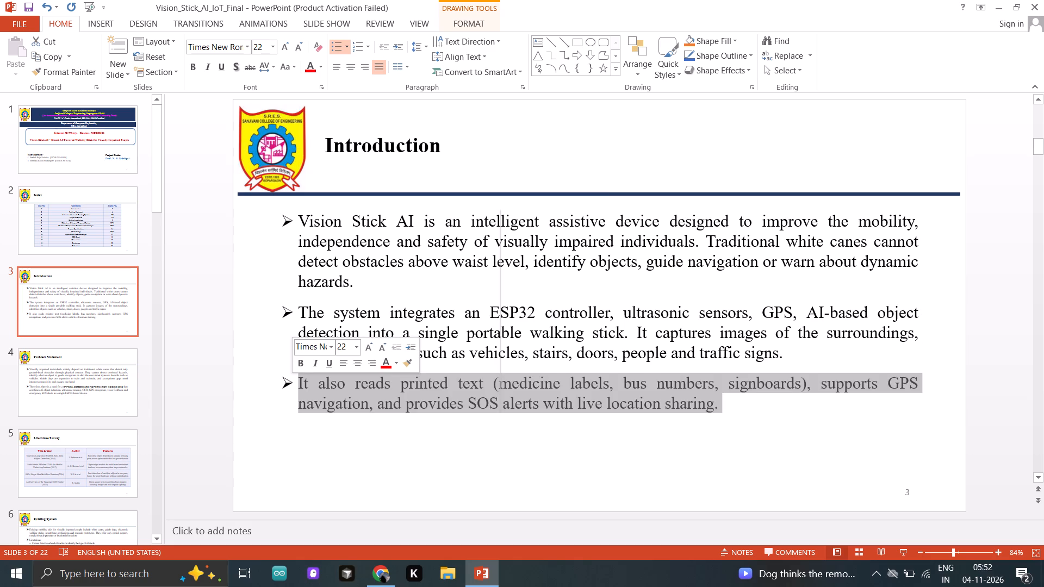
pyautogui.moveTo(630, 389); pyautogui.dragTo(440, 401)
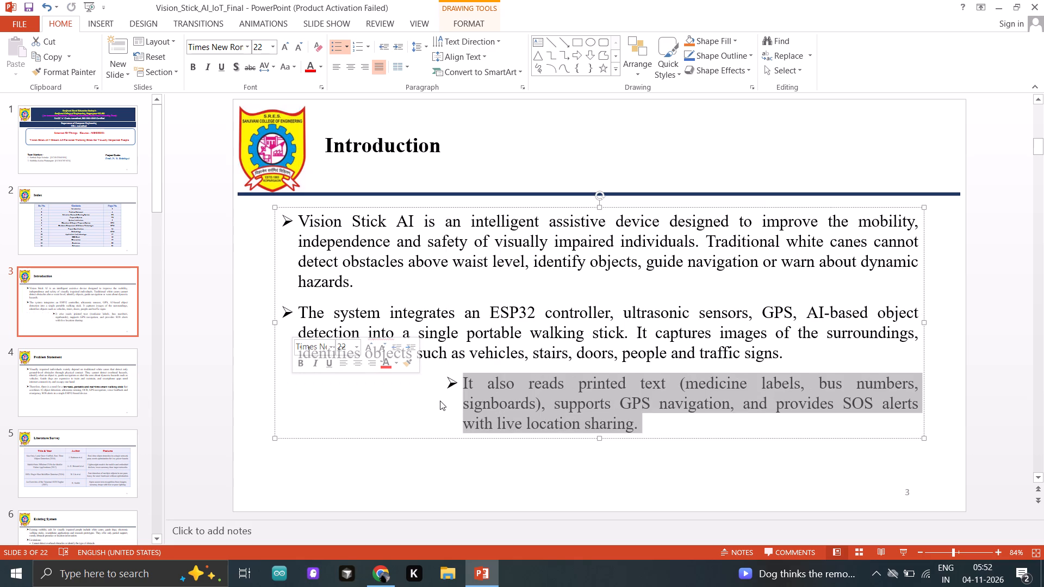
pyautogui.press('BackSpace')
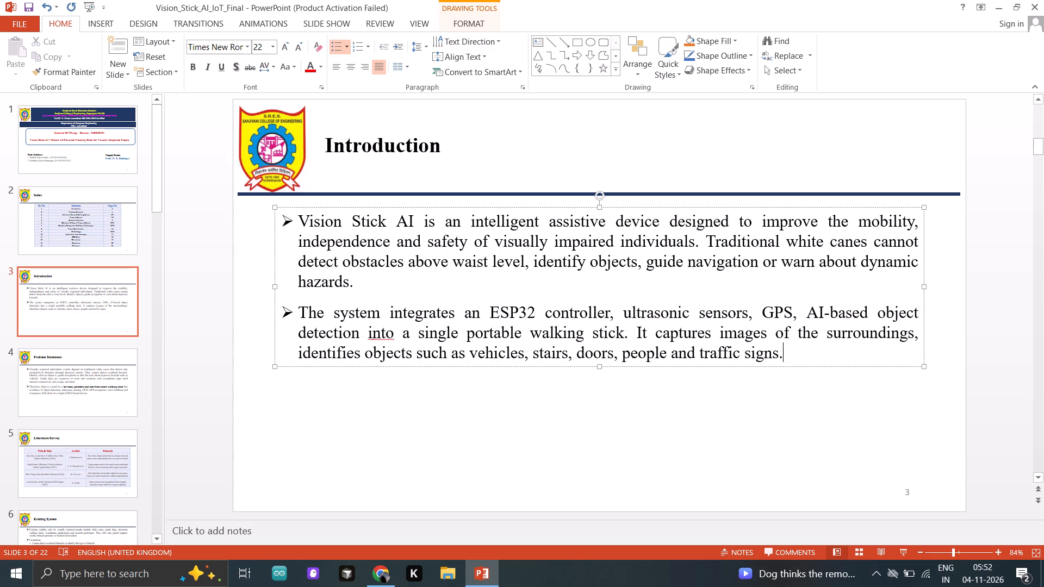
# Move the Introduction text box down and slightly left, and insert a blank line between its two bullets.
pyautogui.moveTo(361, 208); pyautogui.dragTo(346, 239)
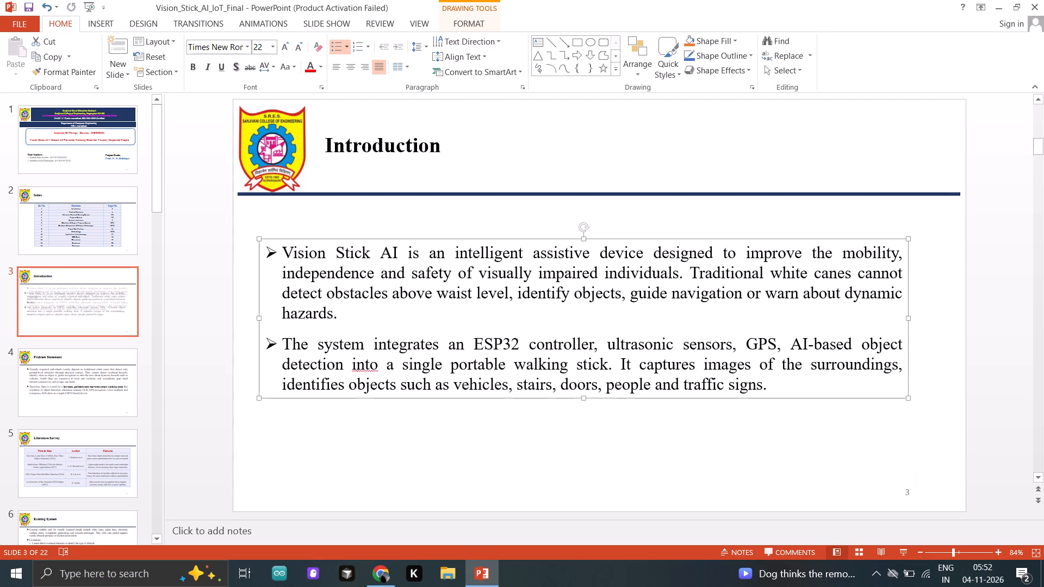
pyautogui.click(338, 320)
pyautogui.press('Return')
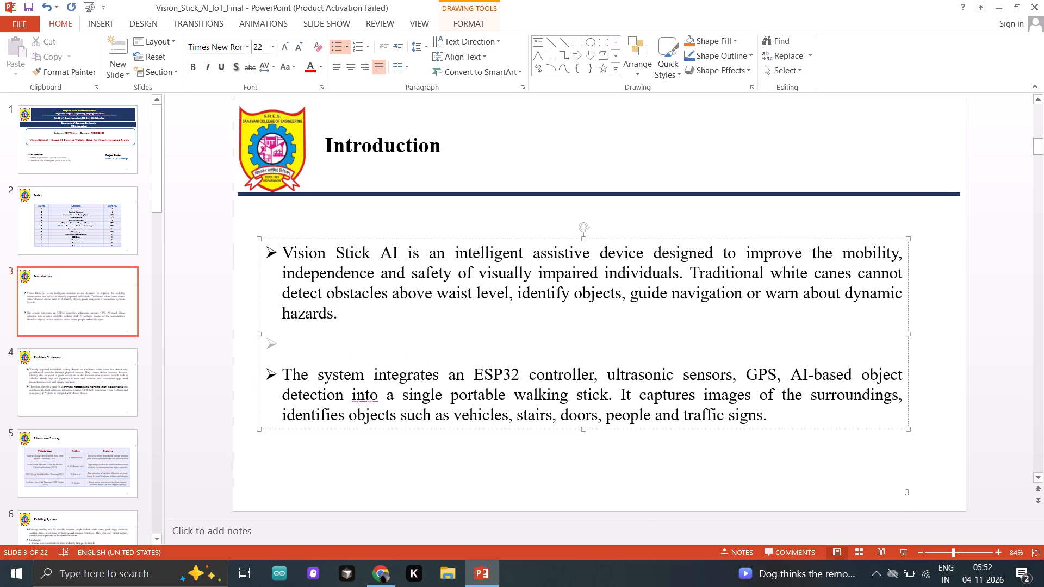
pyautogui.click(338, 320)
pyautogui.click(296, 491)
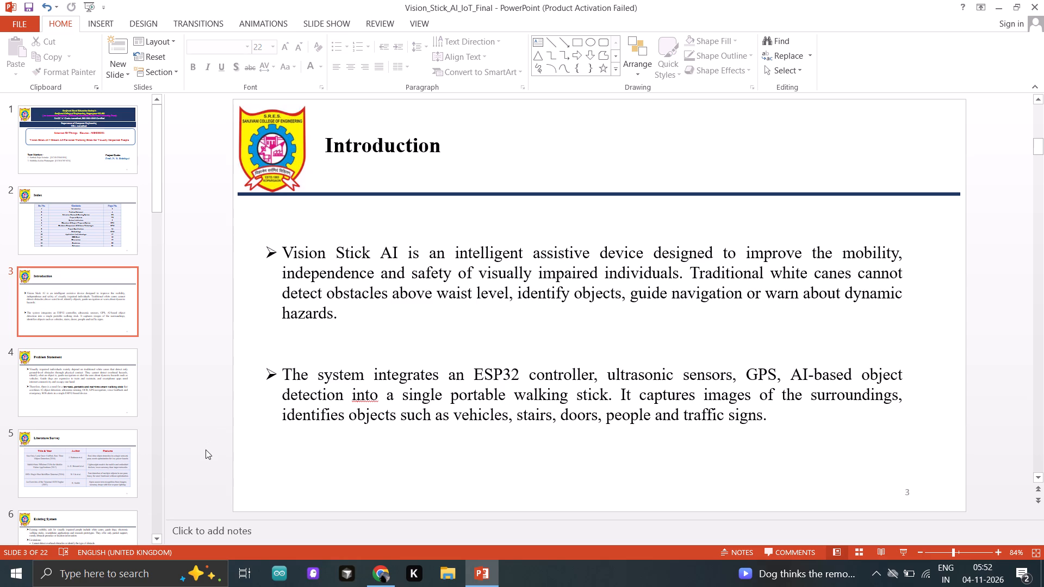
# On the Problem Statement slide, delete "OCR, GPS navigation, voice feedback" and the preceding comma, so it reads "ultrasonic sensing and emergency SOS alerts".
pyautogui.click(90, 401)
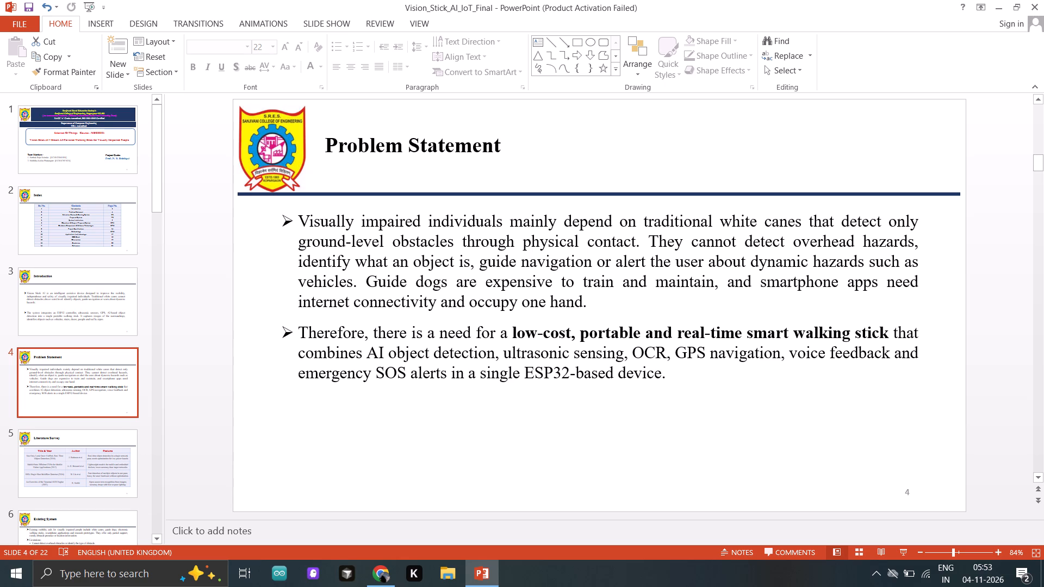
pyautogui.moveTo(635, 351); pyautogui.dragTo(792, 349)
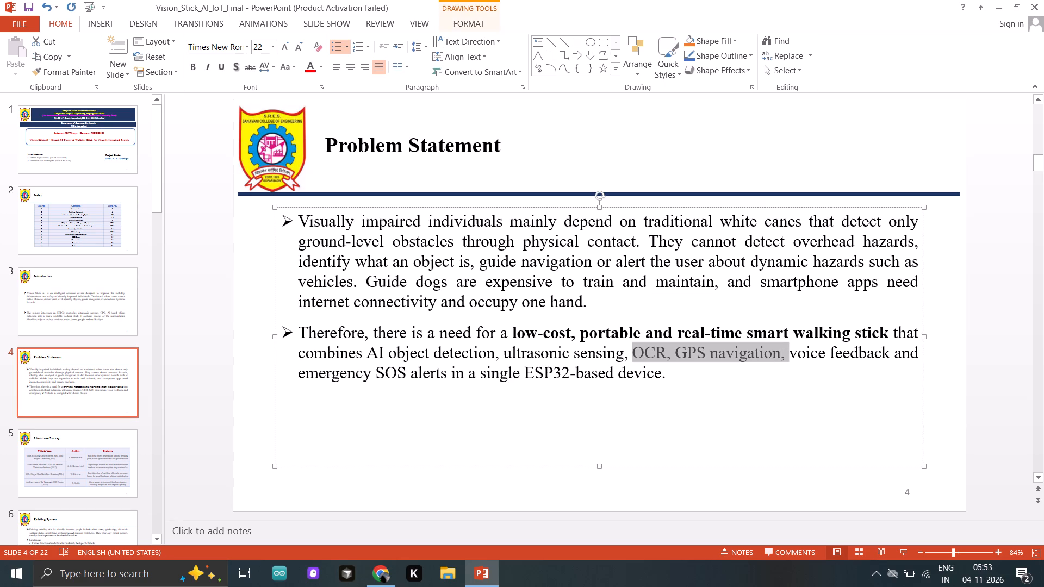
pyautogui.moveTo(792, 349); pyautogui.dragTo(856, 352)
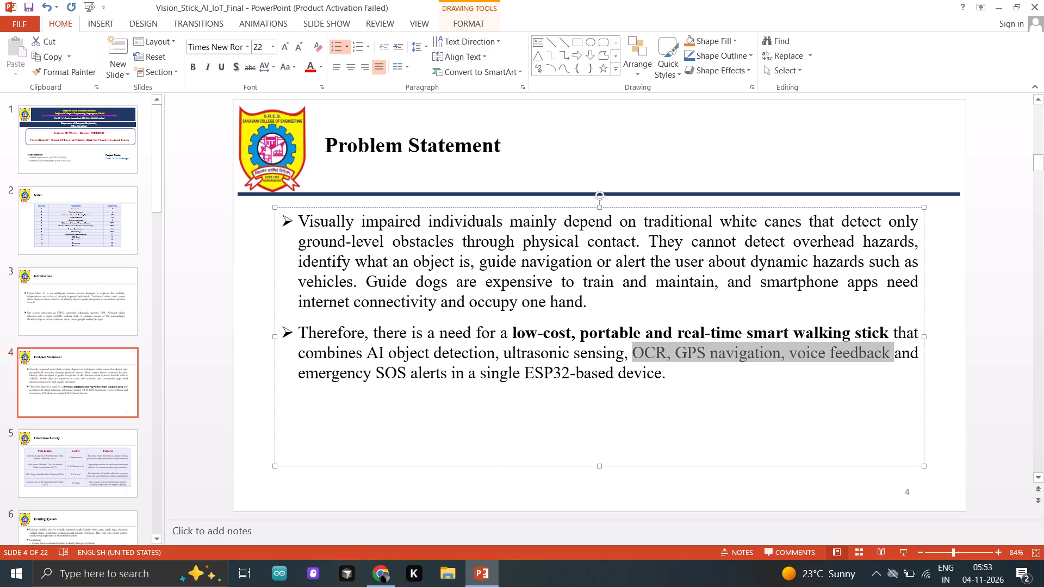
pyautogui.moveTo(856, 352); pyautogui.dragTo(855, 352)
pyautogui.moveTo(855, 352); pyautogui.dragTo(892, 359)
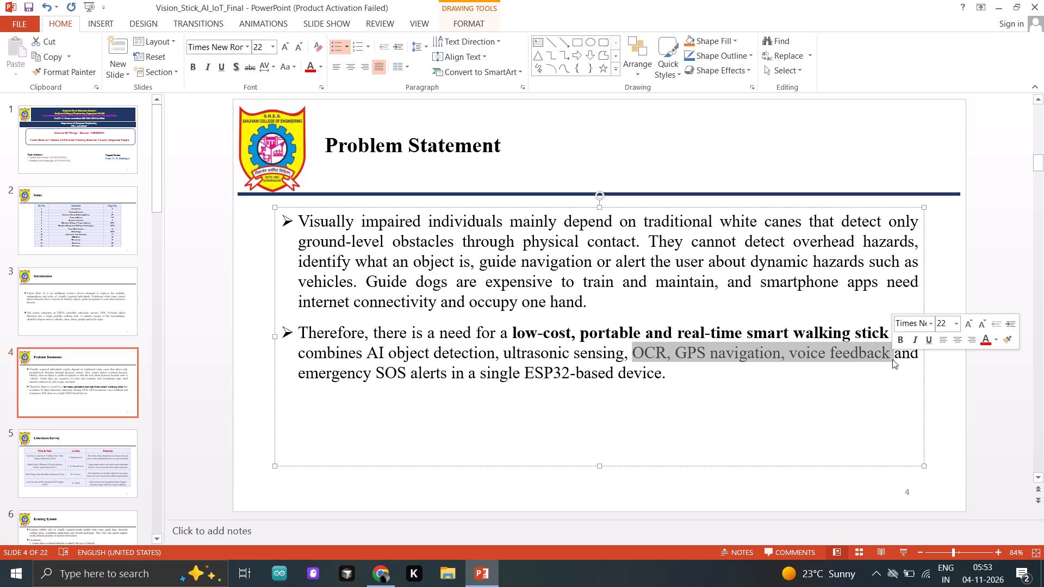
pyautogui.press('BackSpace')
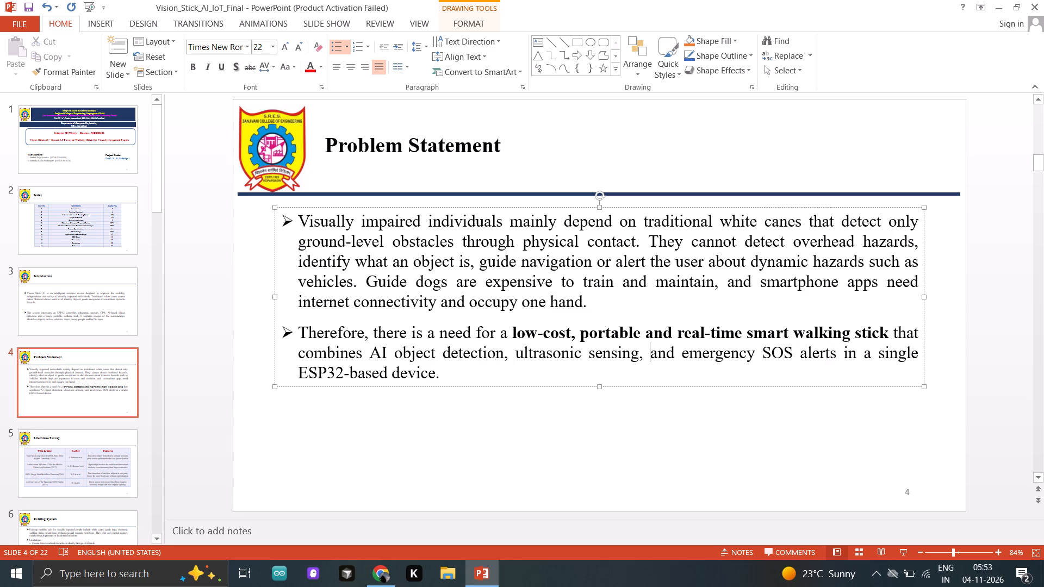
pyautogui.press('BackSpace')
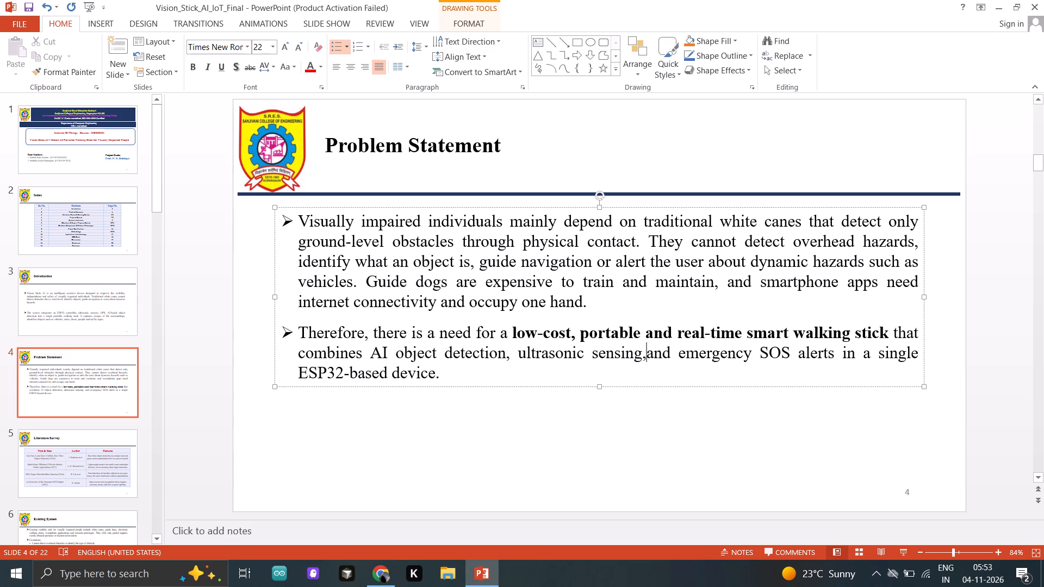
pyautogui.press('BackSpace')
pyautogui.press('space')
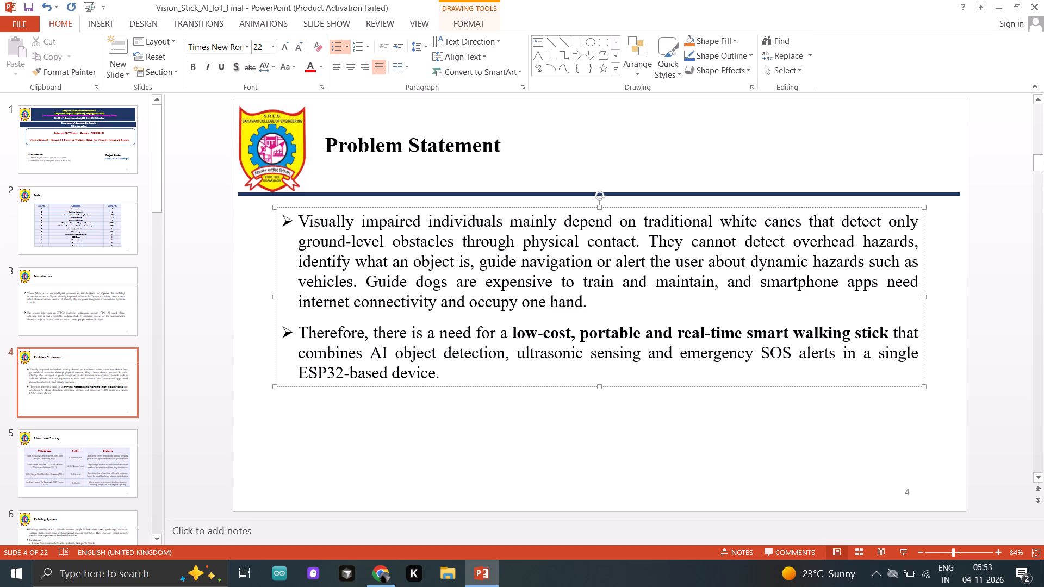
# Insert a blank line between the two Problem Statement bullets.
pyautogui.click(611, 299)
pyautogui.press('Return')
pyautogui.click(314, 245)
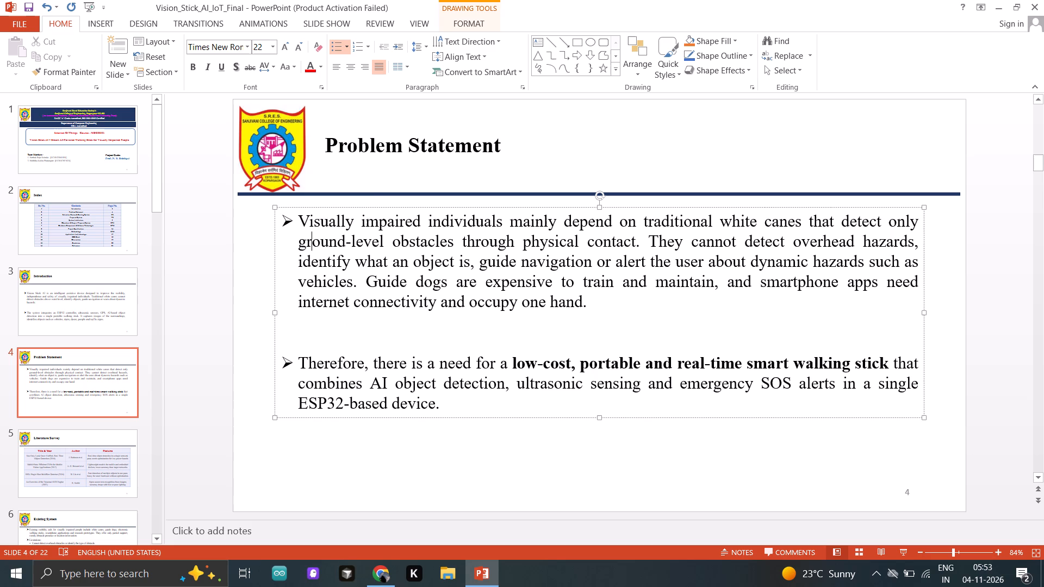
pyautogui.click(296, 428)
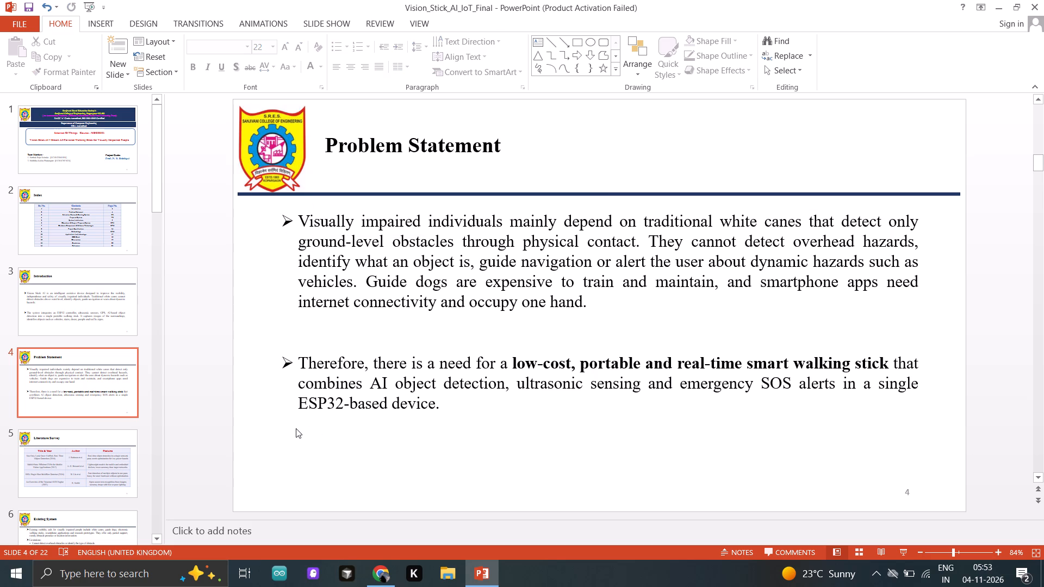
# Compare the text placement with the Introduction slide and add a blank line above the first Problem Statement bullet.
pyautogui.click(82, 322)
pyautogui.click(78, 386)
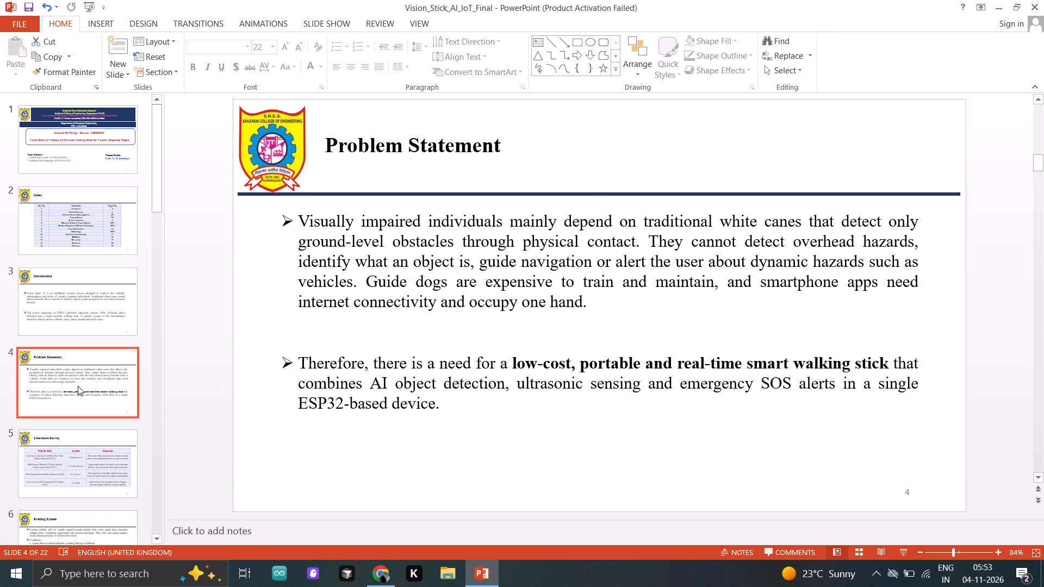
pyautogui.click(104, 290)
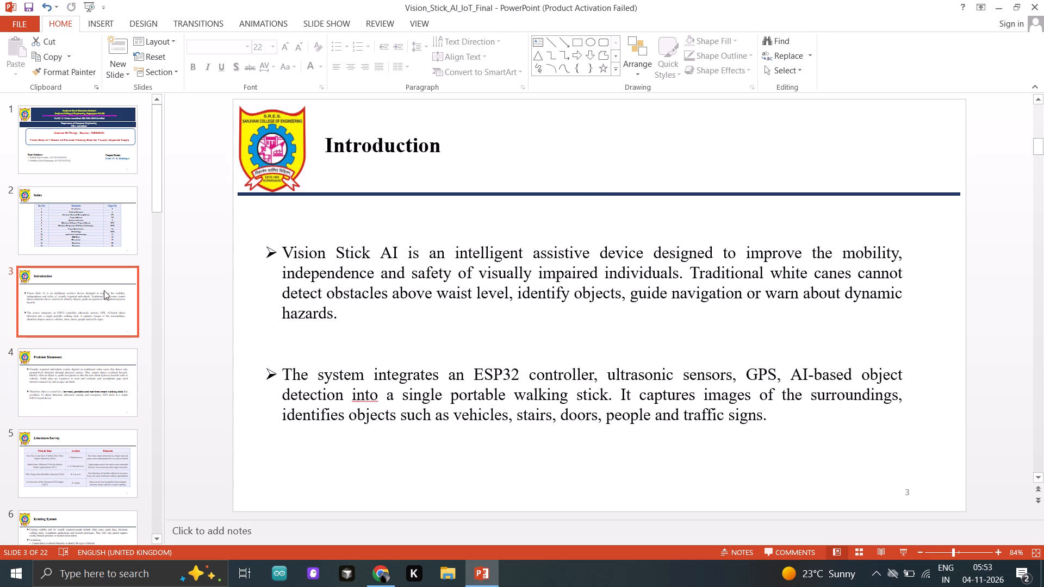
pyautogui.click(90, 394)
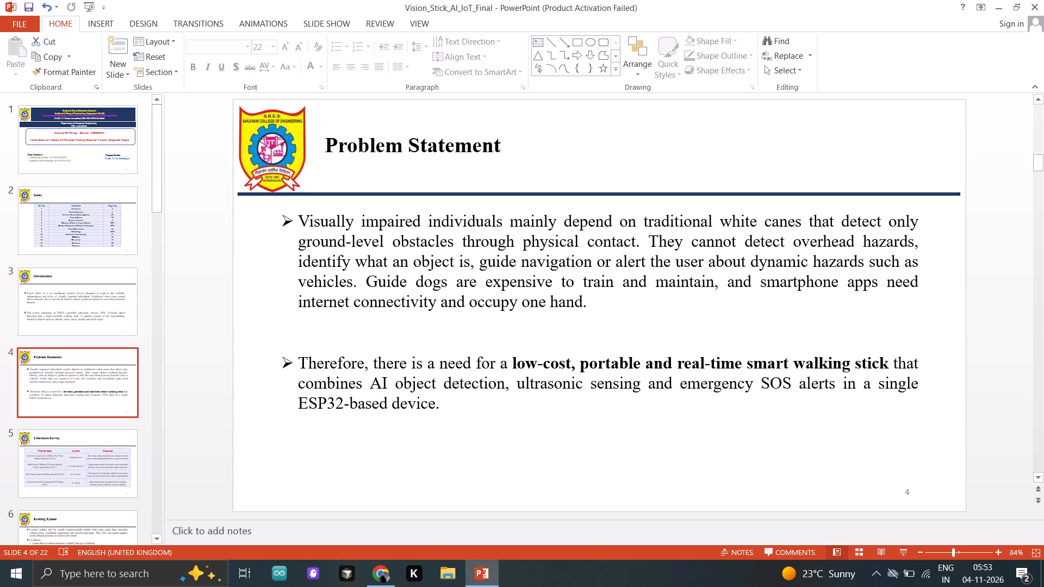
pyautogui.click(301, 217)
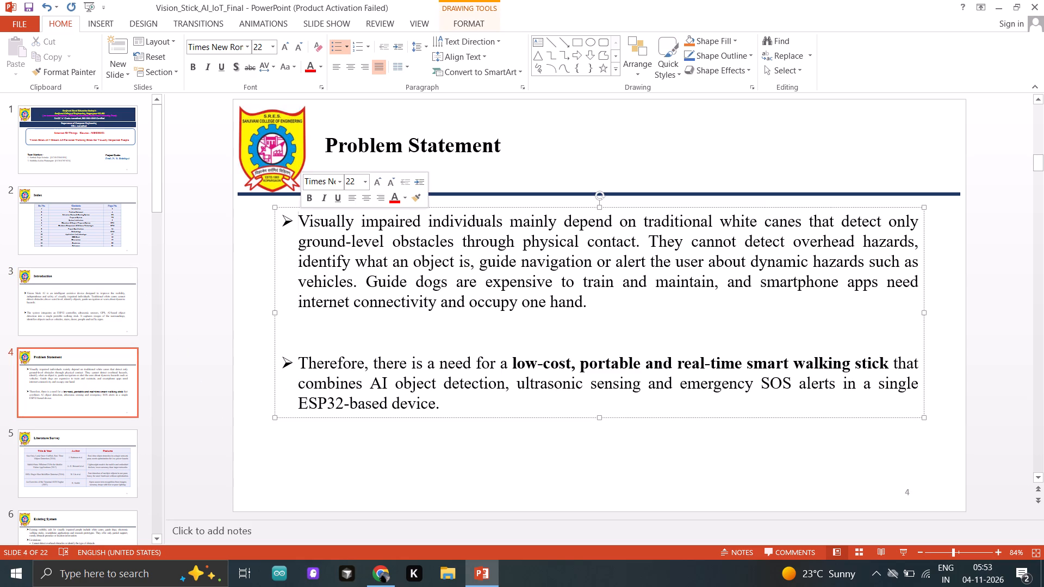
pyautogui.press('Return')
pyautogui.click(248, 229)
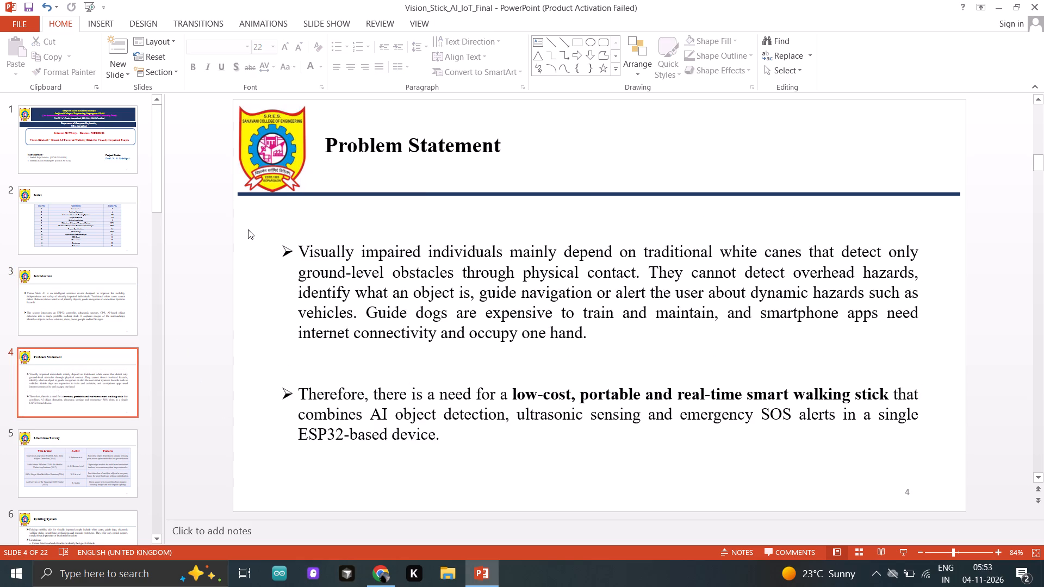
# On the Existing System slide, delete the entire "Need:" bullet at the end of the text.
pyautogui.click(96, 460)
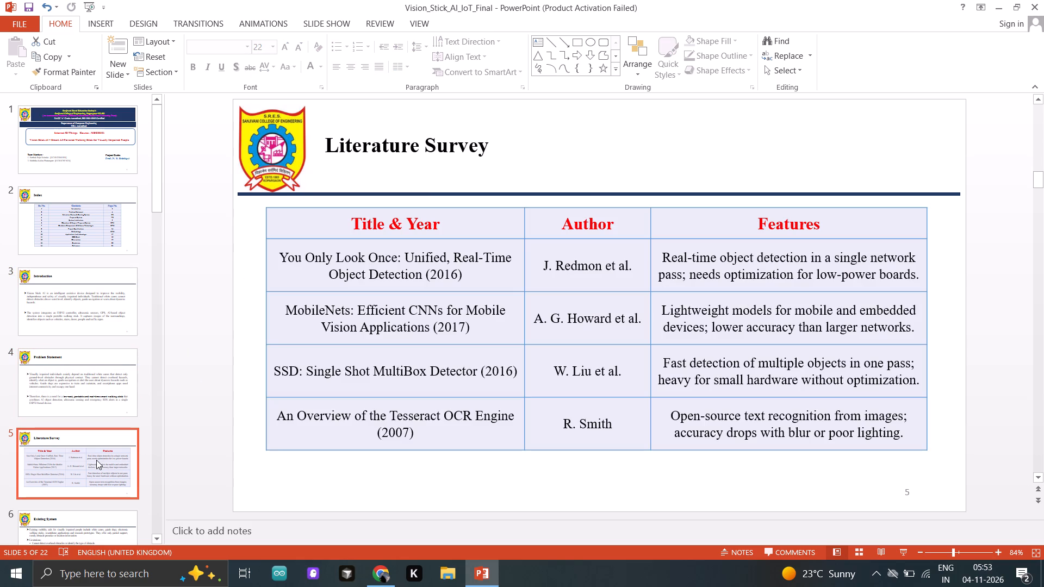
pyautogui.scroll(-2, 96, 460)
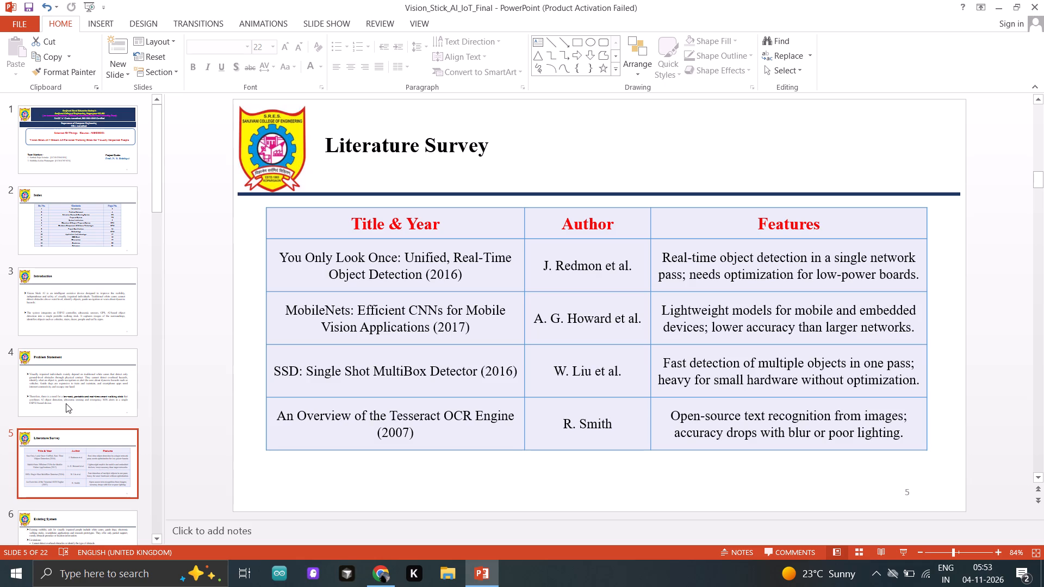
pyautogui.scroll(-2, 66, 403)
pyautogui.click(90, 297)
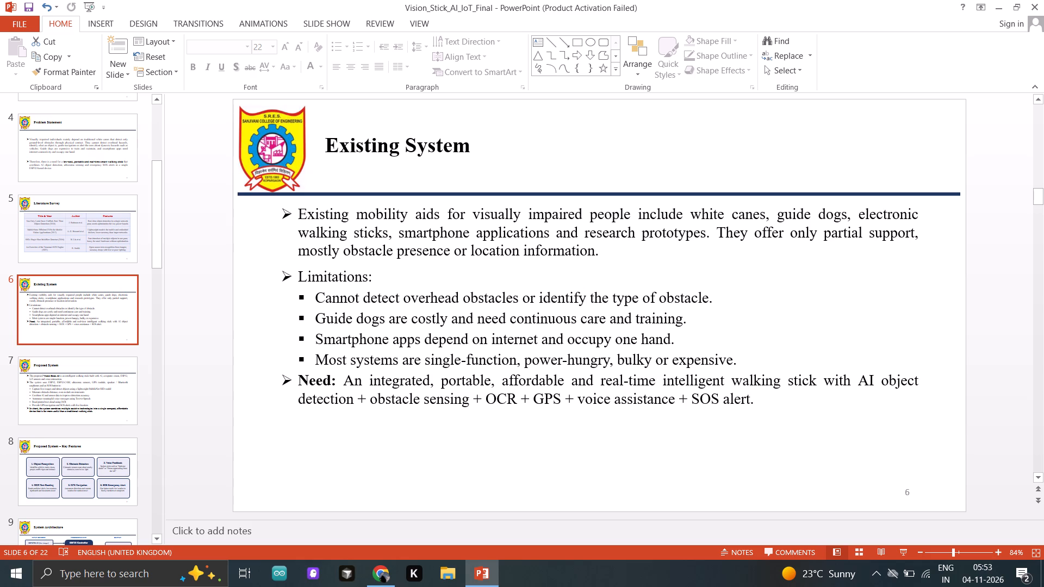
pyautogui.moveTo(303, 379); pyautogui.dragTo(698, 379)
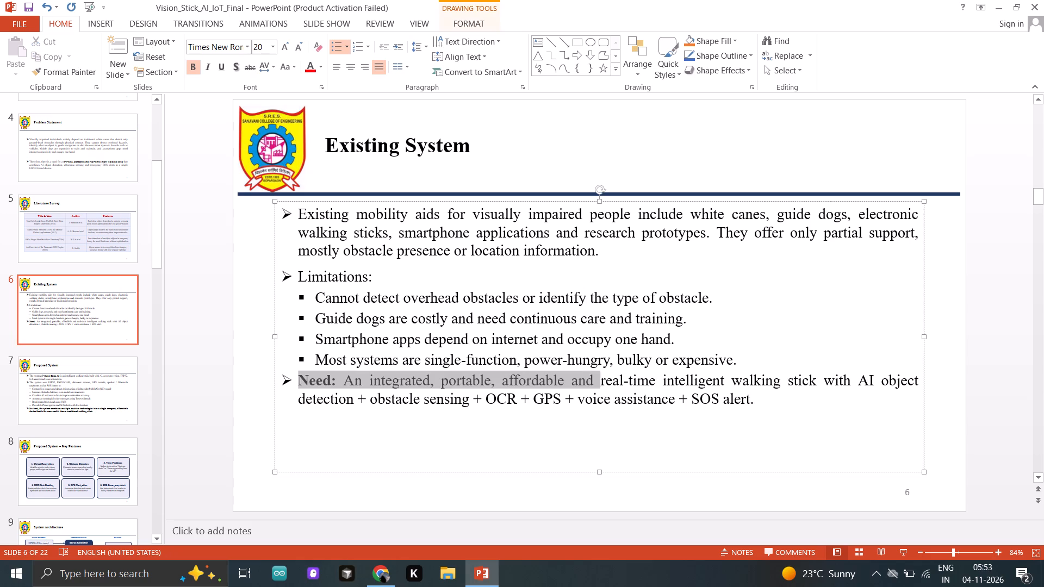
pyautogui.moveTo(698, 379); pyautogui.dragTo(792, 398)
pyautogui.press('BackSpace')
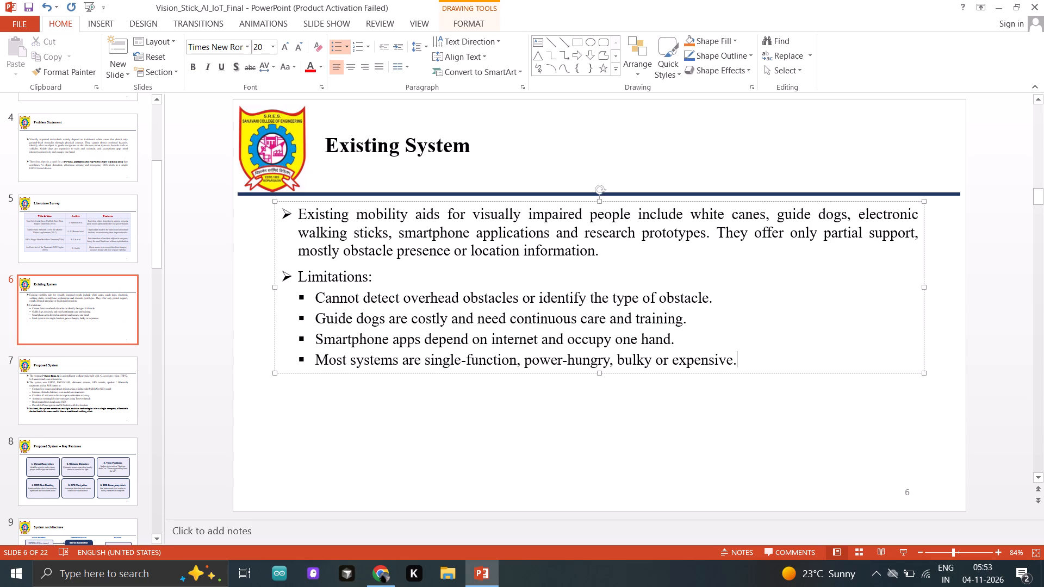
# Add two blank lines after the last limitation on the Existing System slide and one blank line before "Limitations:".
pyautogui.click(747, 359)
pyautogui.press('Return')
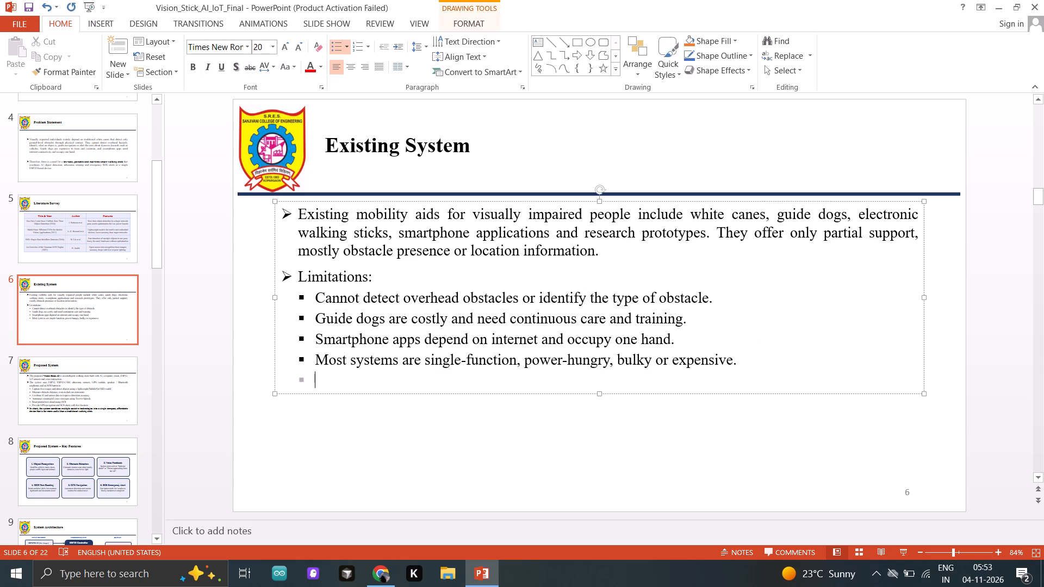
pyautogui.press('Return')
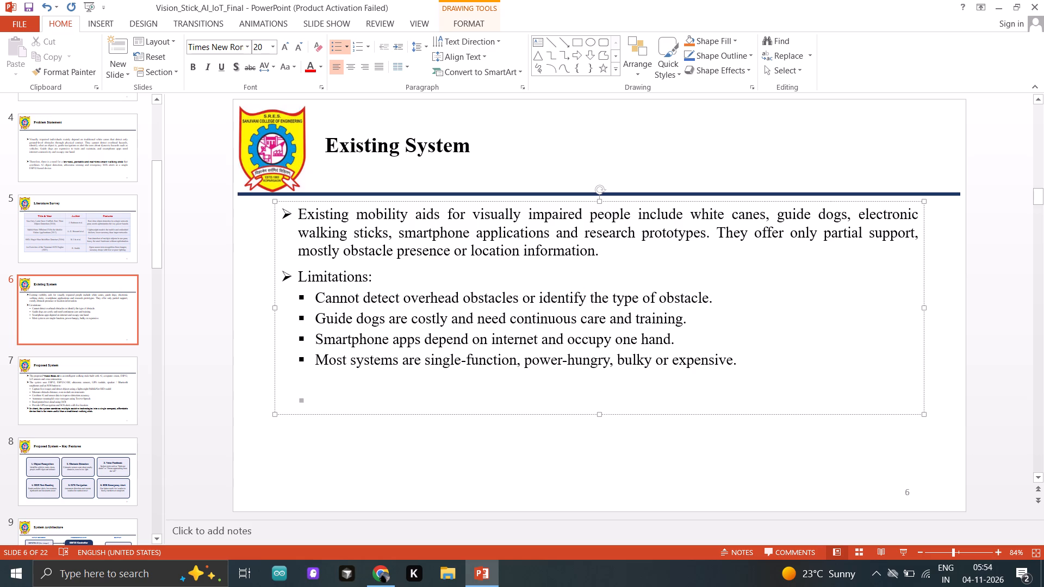
pyautogui.click(606, 253)
pyautogui.press('Return')
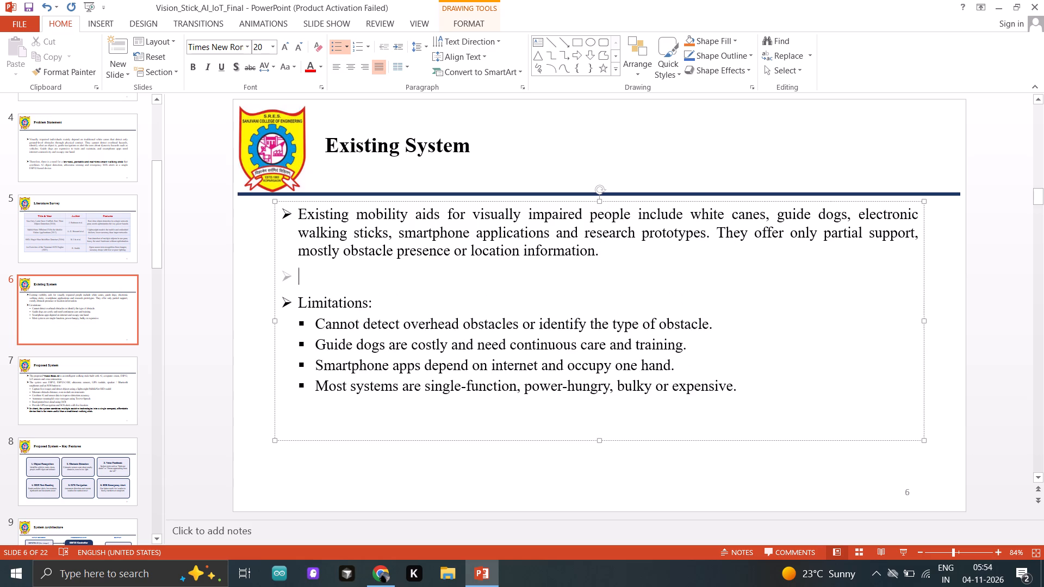
# Add a blank line above the first bullet on the Existing System slide.
pyautogui.click(295, 211)
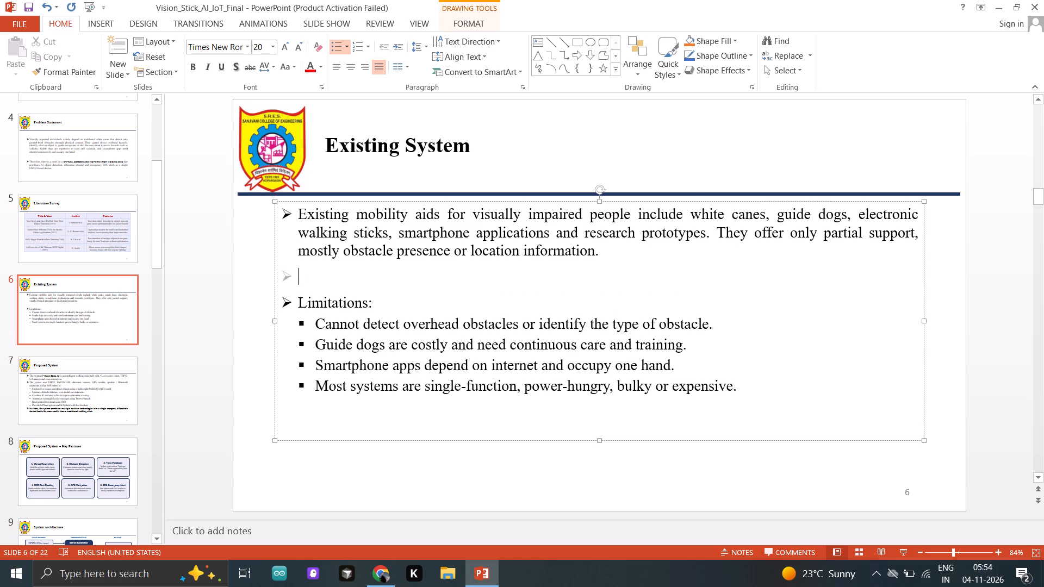
pyautogui.press('Return')
pyautogui.click(188, 303)
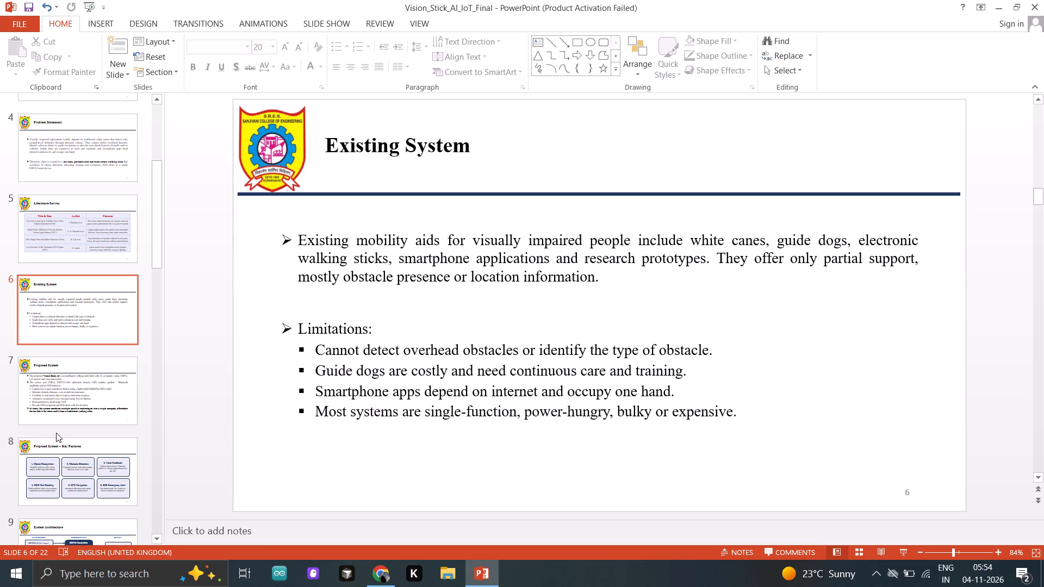
# On the Proposed System slide, remove "and voice interaction." from the first bullet, keeping the second bullet on its own line.
pyautogui.click(55, 409)
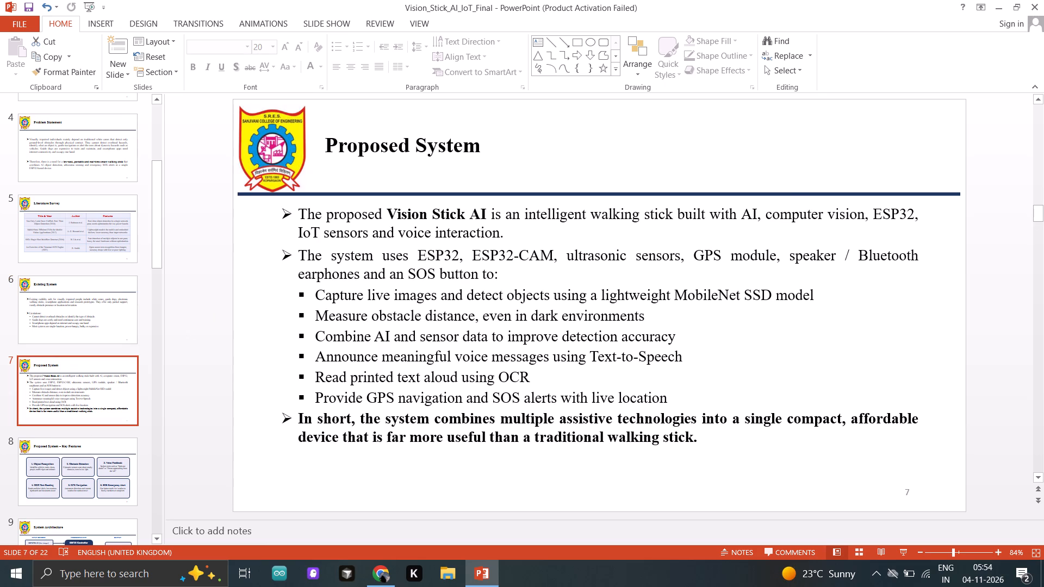
pyautogui.moveTo(376, 235); pyautogui.dragTo(548, 232)
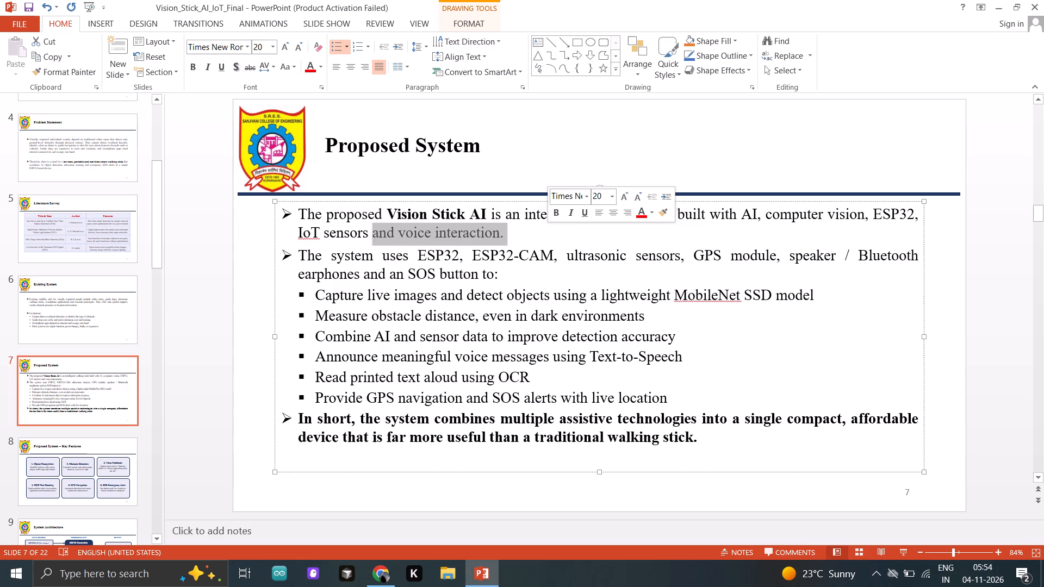
pyautogui.press('BackSpace')
pyautogui.press('Return')
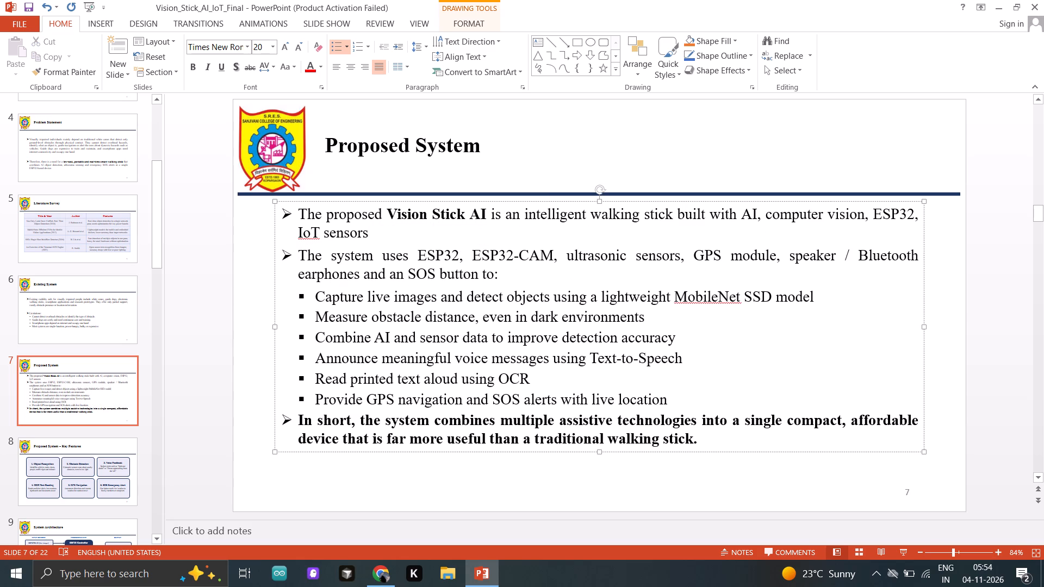
# Remove "ESP32-CAM, ultrasonic sensors, GPS module" from the second Proposed System bullet and leave one comma and space before "speaker".
pyautogui.moveTo(476, 252); pyautogui.dragTo(773, 254)
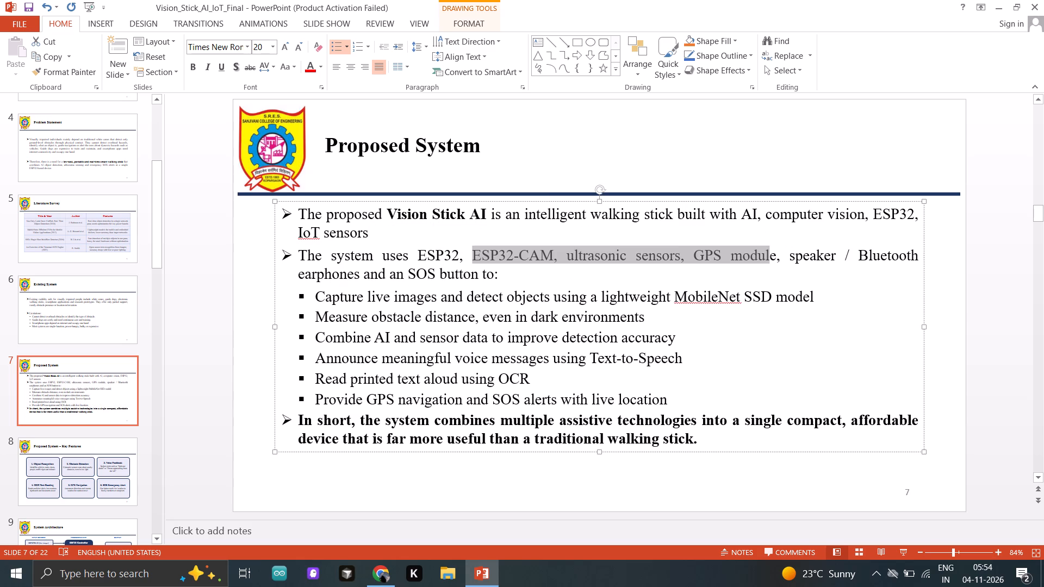
pyautogui.moveTo(773, 254); pyautogui.dragTo(776, 254)
pyautogui.press('BackSpace')
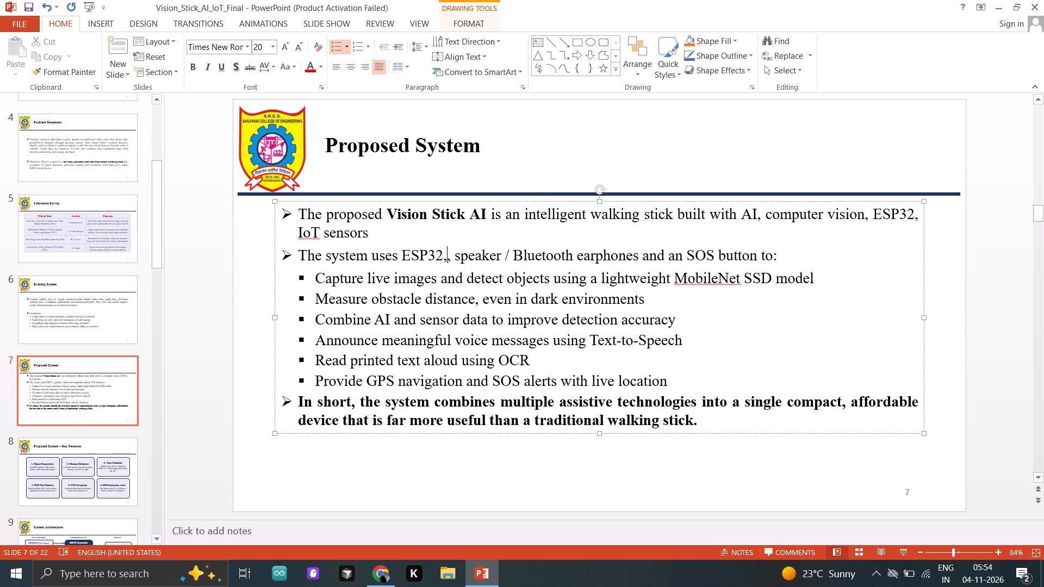
pyautogui.click(455, 259)
pyautogui.press('BackSpace')
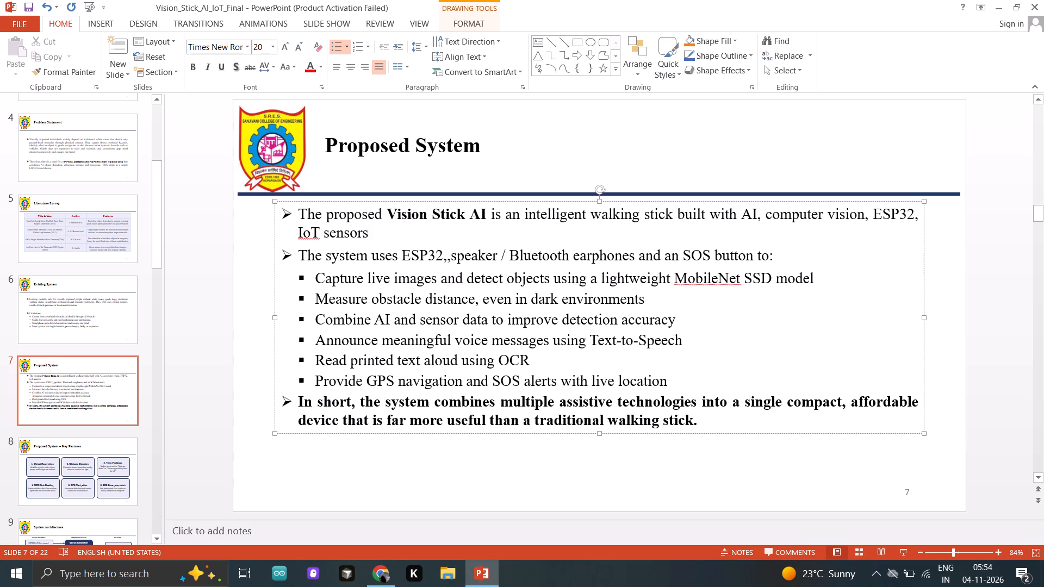
pyautogui.press('BackSpace')
pyautogui.press('space')
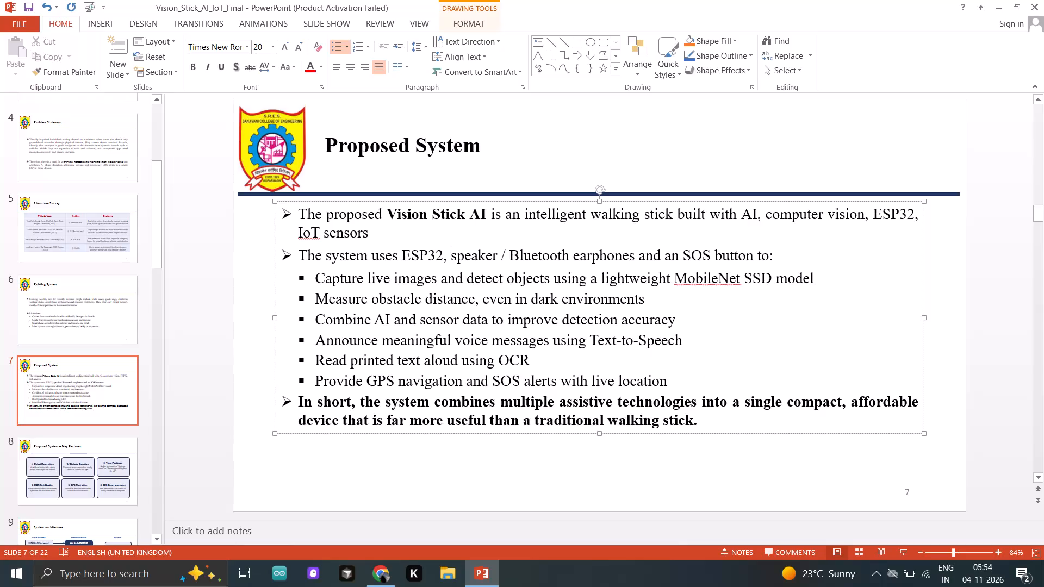
# Insert a blank line between the two main Proposed System bullets.
pyautogui.click(371, 235)
pyautogui.press('Return')
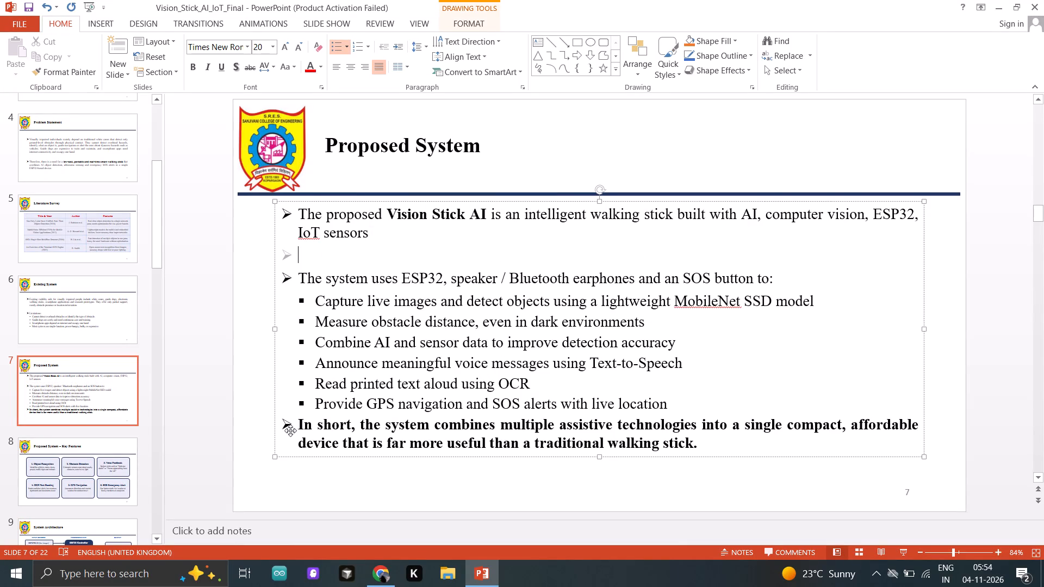
# Delete the entire bold "In short" bullet at the end of the Proposed System text, including its full stop.
pyautogui.moveTo(299, 424); pyautogui.dragTo(694, 492)
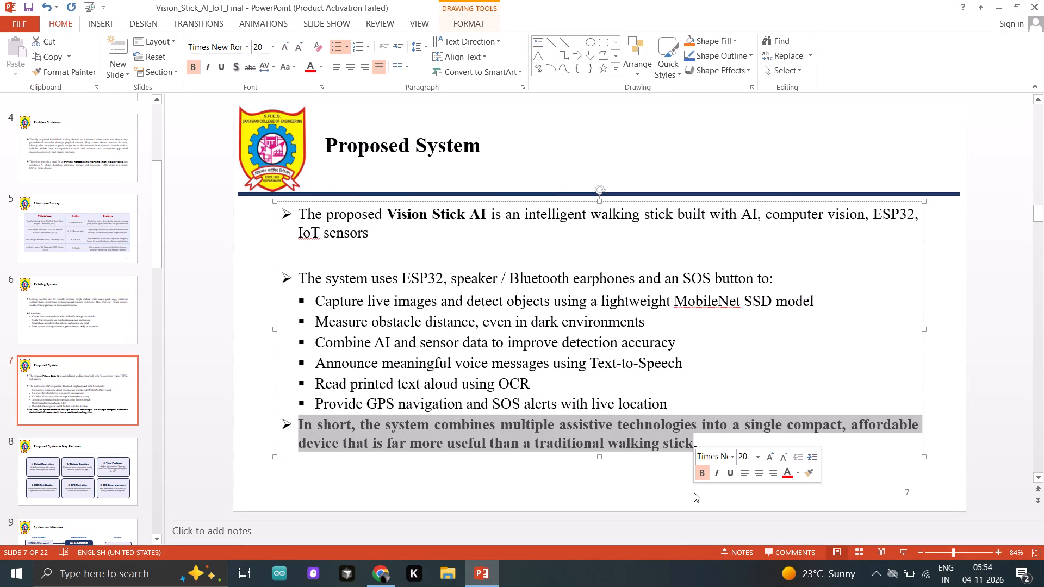
pyautogui.press('BackSpace')
pyautogui.press('BackSpace')
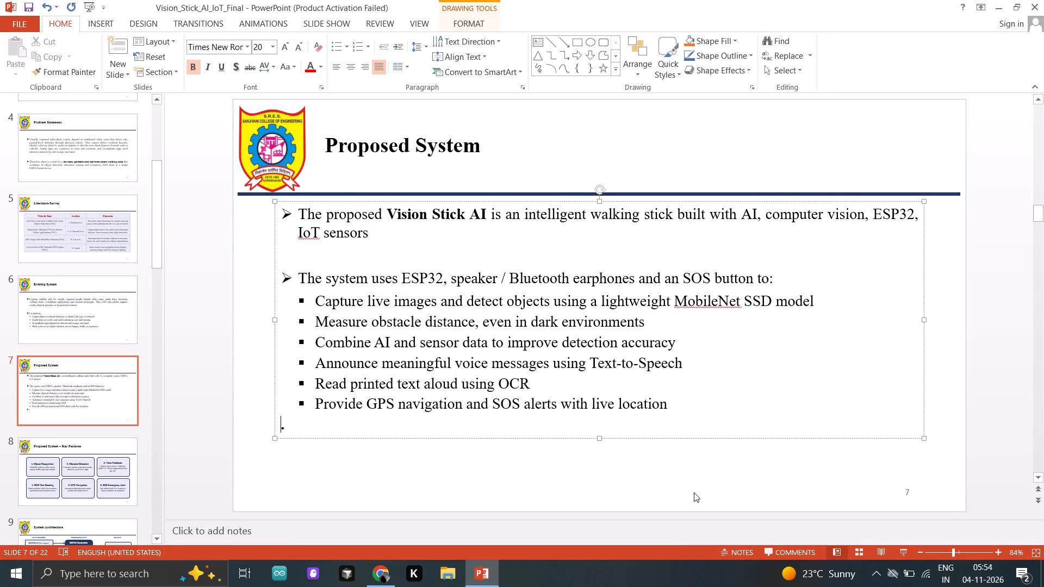
pyautogui.press('Right')
pyautogui.press('BackSpace')
# Delete the "Read printed text aloud using OCR" sub-bullet from the Proposed System slide.
pyautogui.moveTo(320, 380); pyautogui.dragTo(566, 392)
pyautogui.press('BackSpace')
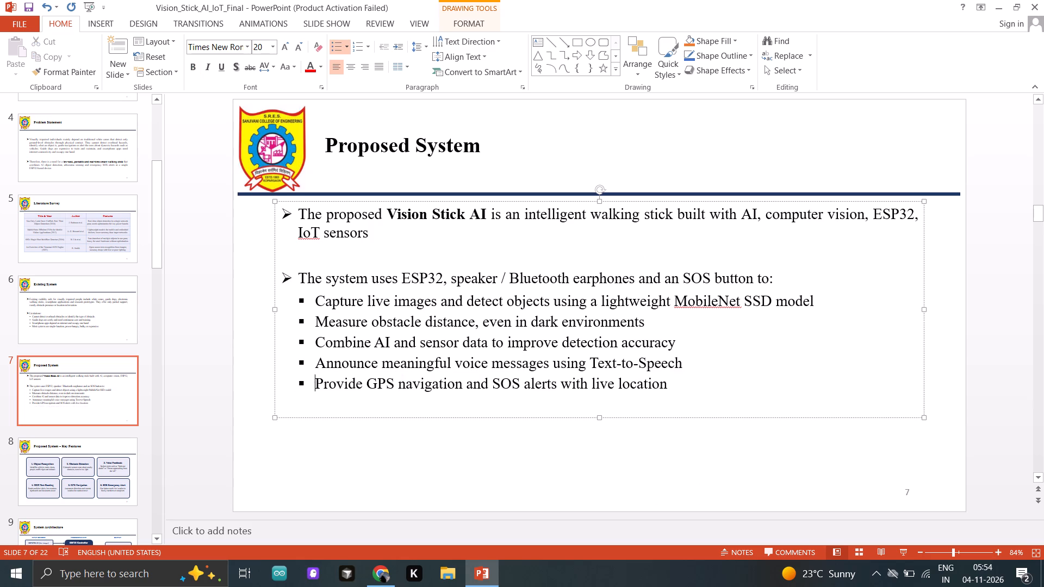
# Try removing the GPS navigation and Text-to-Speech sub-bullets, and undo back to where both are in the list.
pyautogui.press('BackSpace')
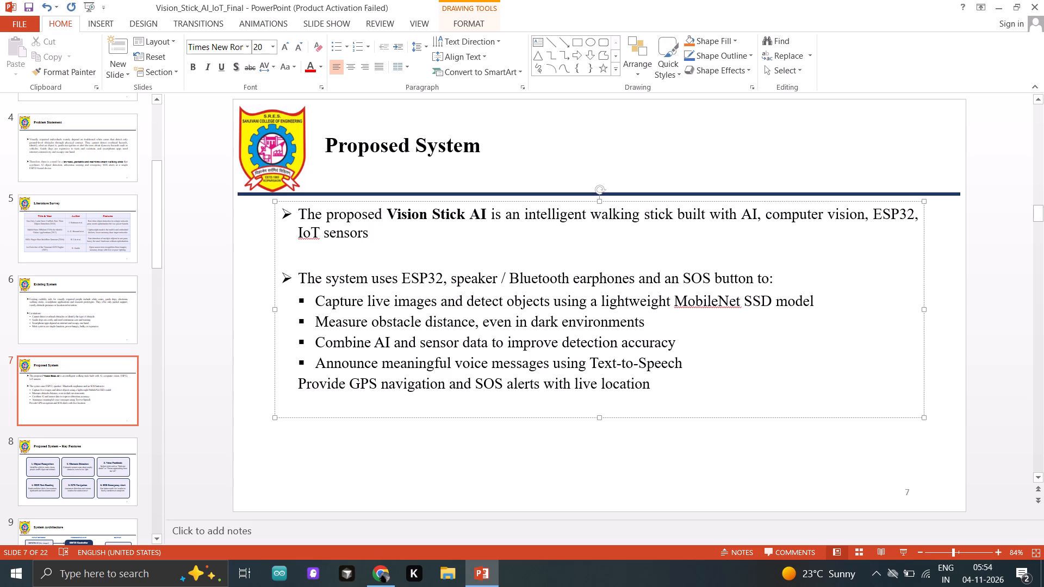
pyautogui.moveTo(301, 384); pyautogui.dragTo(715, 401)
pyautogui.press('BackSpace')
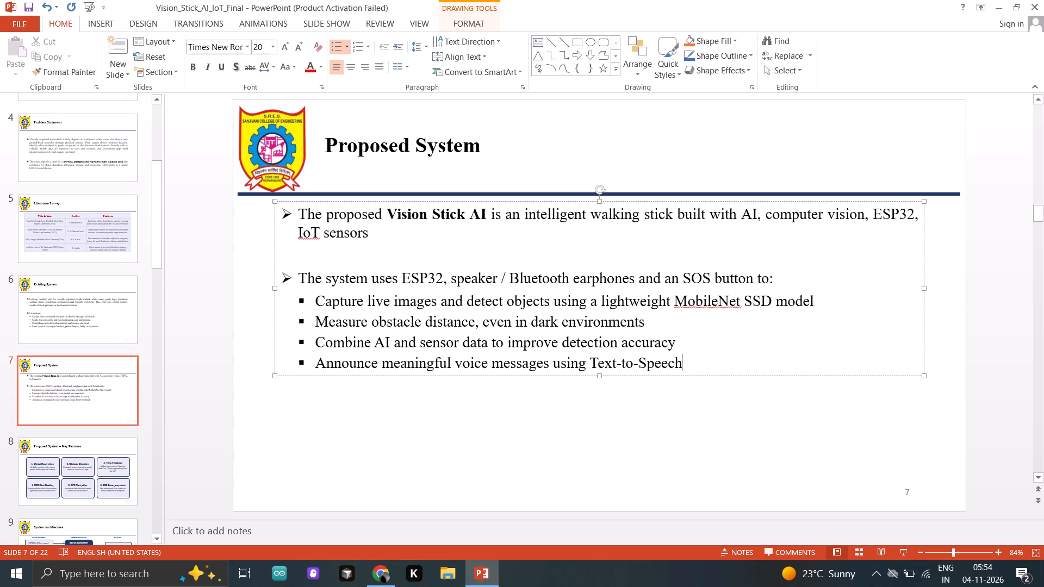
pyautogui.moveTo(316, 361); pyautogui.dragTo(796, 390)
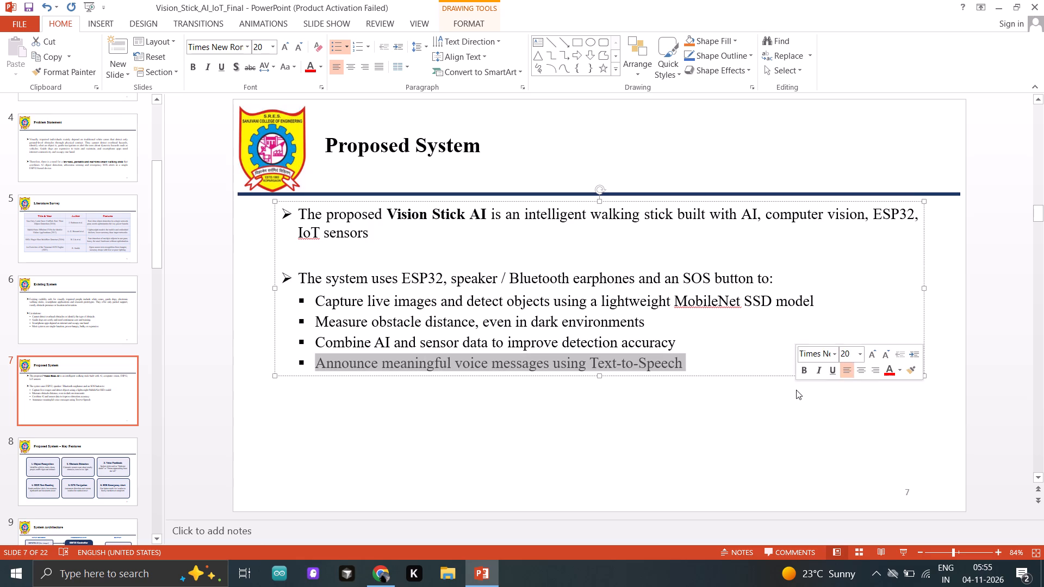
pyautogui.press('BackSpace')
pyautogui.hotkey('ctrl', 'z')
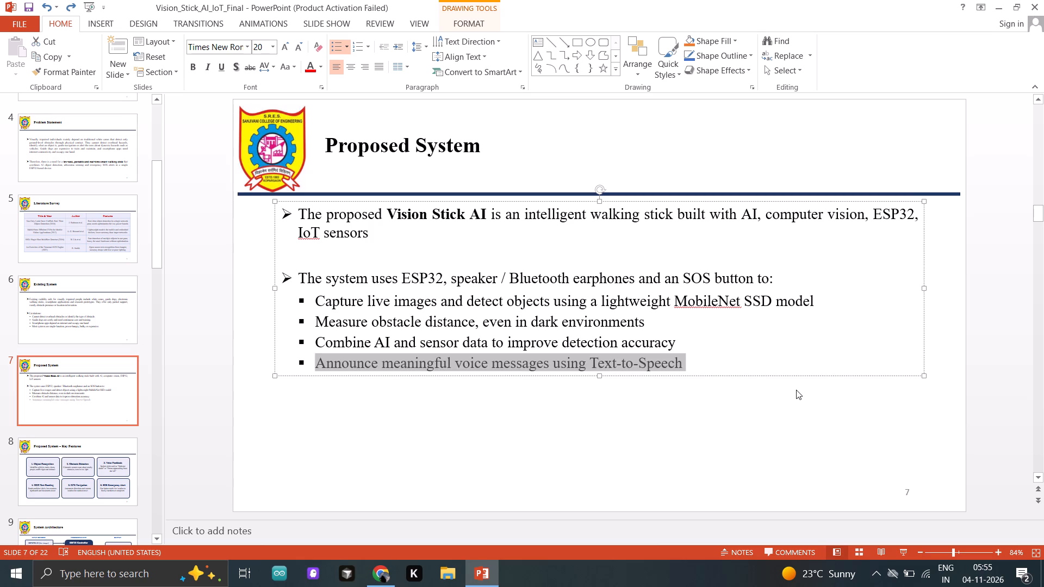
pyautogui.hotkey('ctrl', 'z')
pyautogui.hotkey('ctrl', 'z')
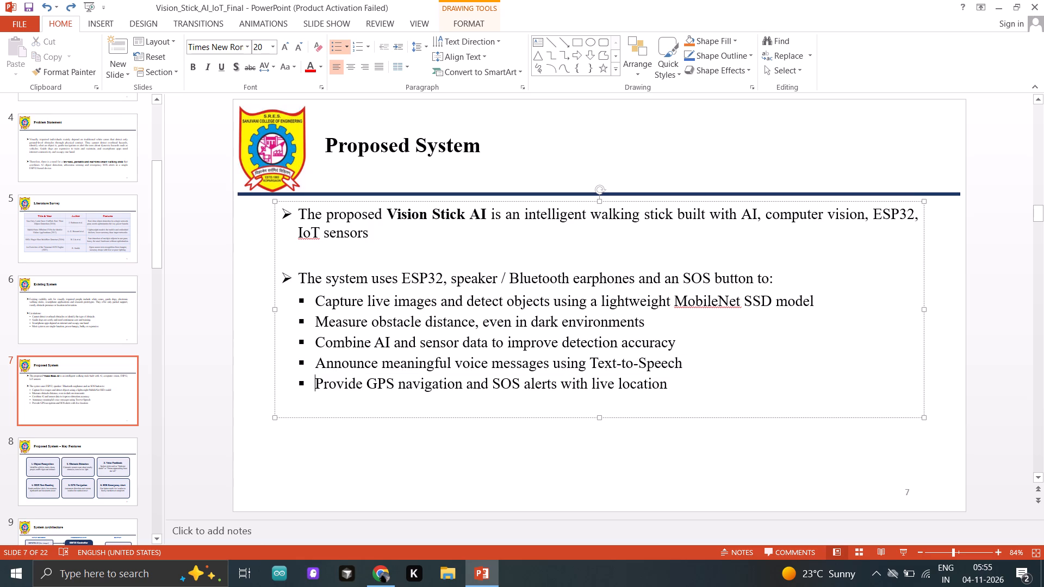
# Delete only the "Announce meaningful voice messages using Text-to-Speech" sub-bullet and close up its empty line.
pyautogui.moveTo(315, 368); pyautogui.dragTo(698, 371)
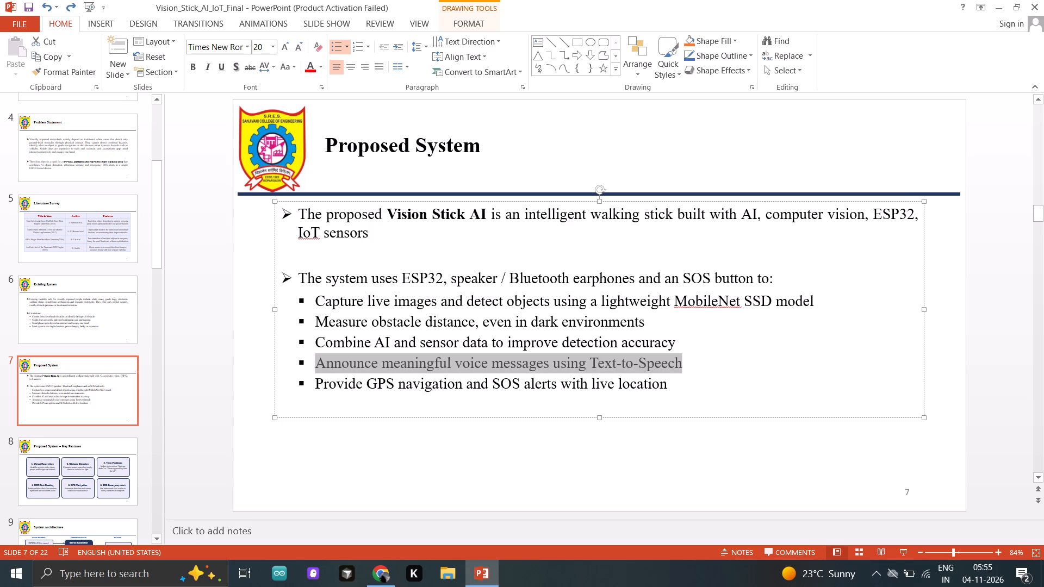
pyautogui.moveTo(698, 371); pyautogui.dragTo(698, 369)
pyautogui.press('BackSpace')
pyautogui.press('BackSpace')
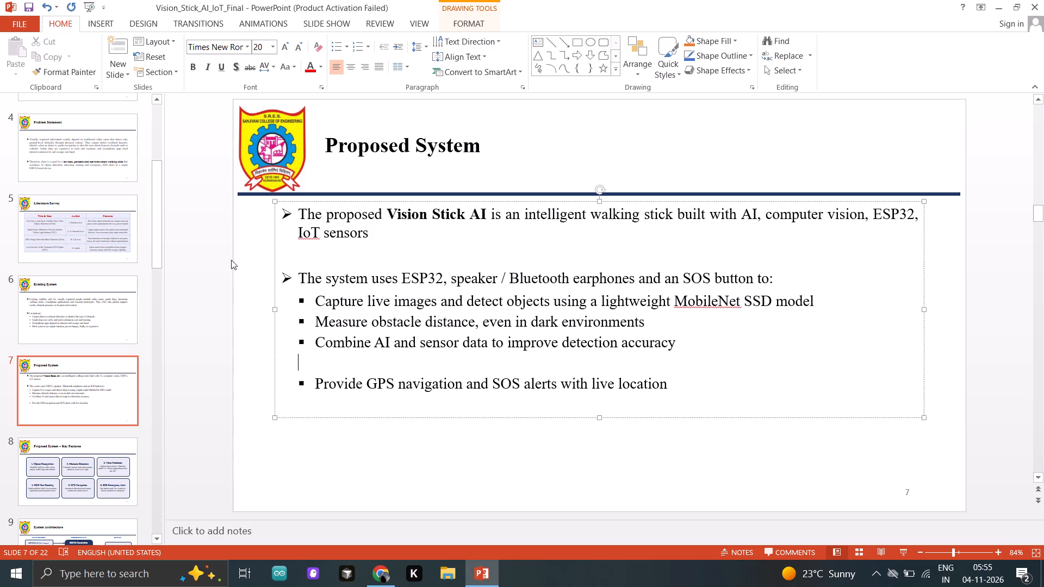
pyautogui.press('BackSpace')
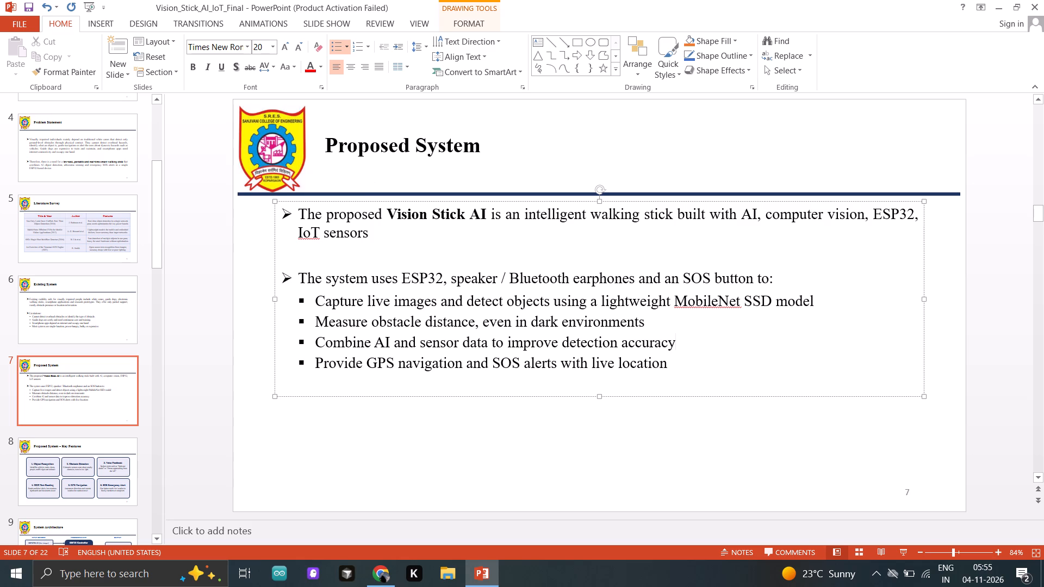
# Add a blank line above the first bullet on the Proposed System slide.
pyautogui.click(296, 213)
pyautogui.press('Return')
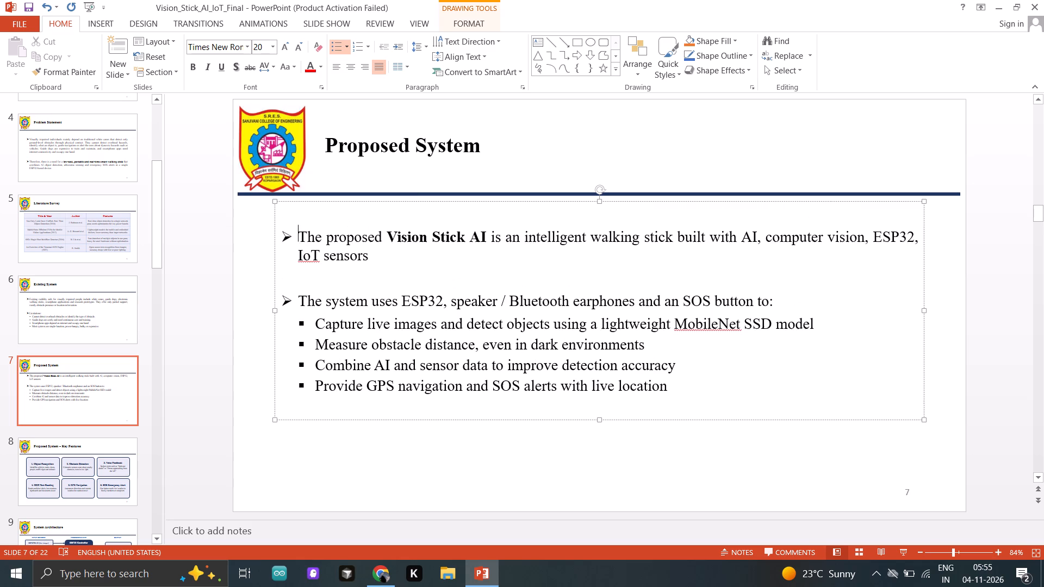
pyautogui.click(277, 478)
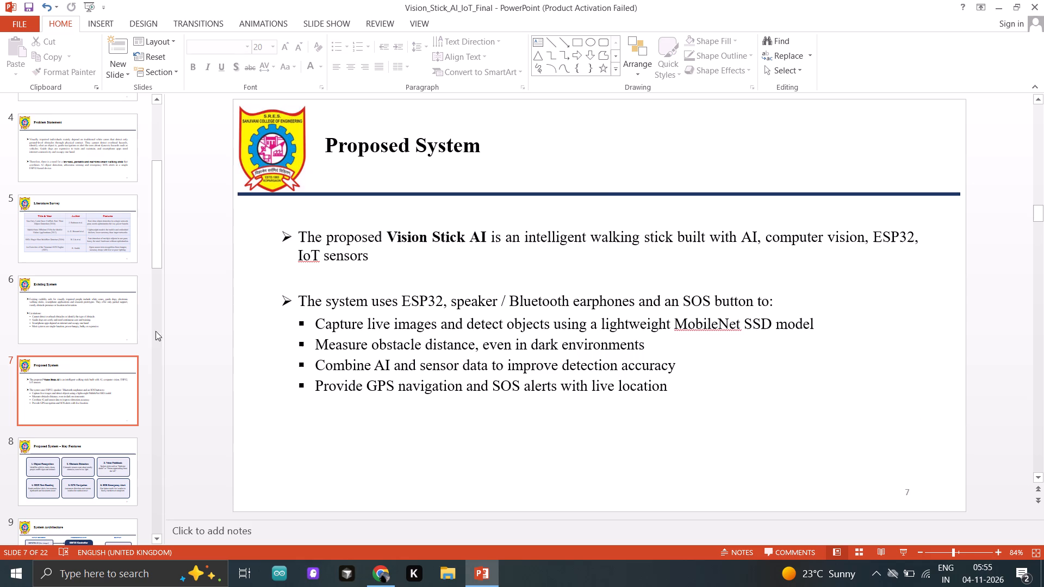
# On the Proposed System – Key Features slide, delete the Voice Feedback and OCR Text Reading boxes.
pyautogui.click(71, 448)
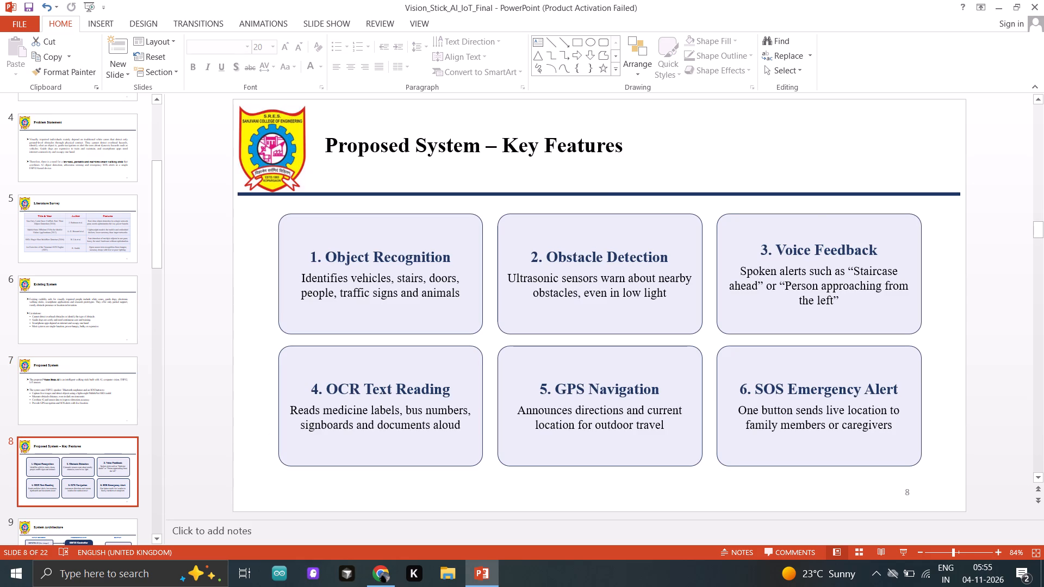
pyautogui.click(742, 270)
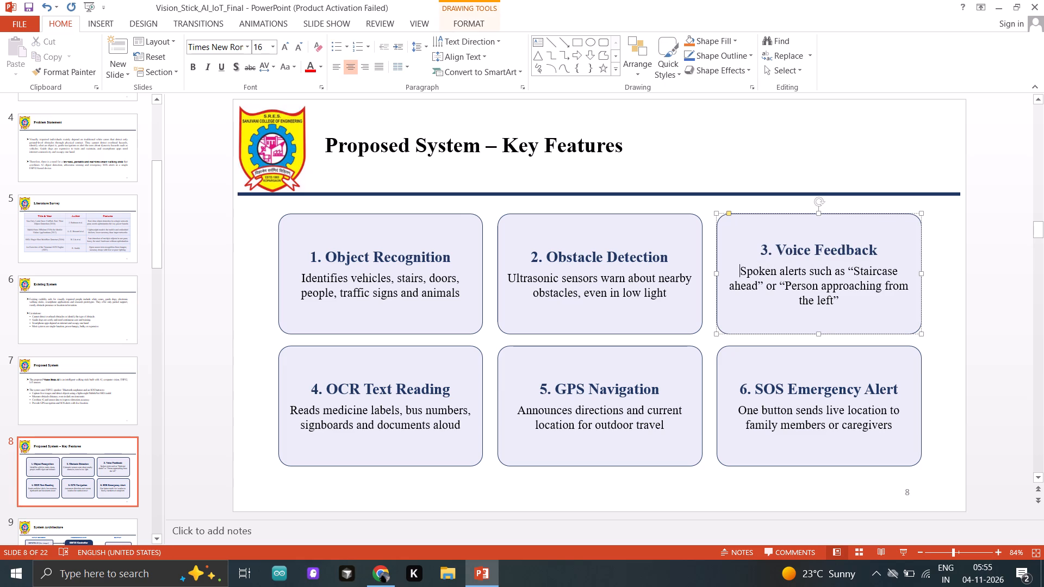
pyautogui.click(890, 215)
pyautogui.press('Delete')
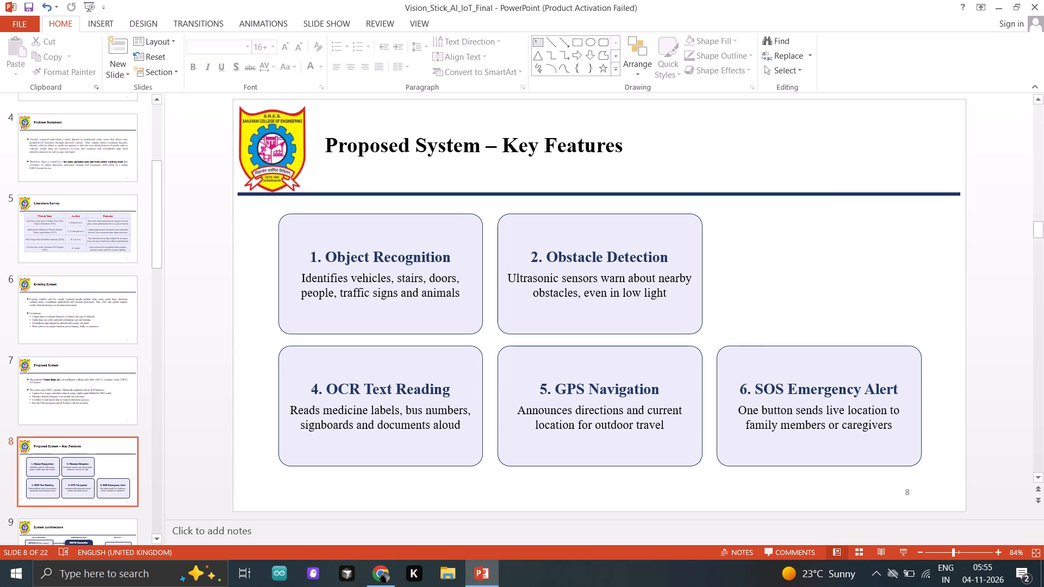
pyautogui.click(448, 348)
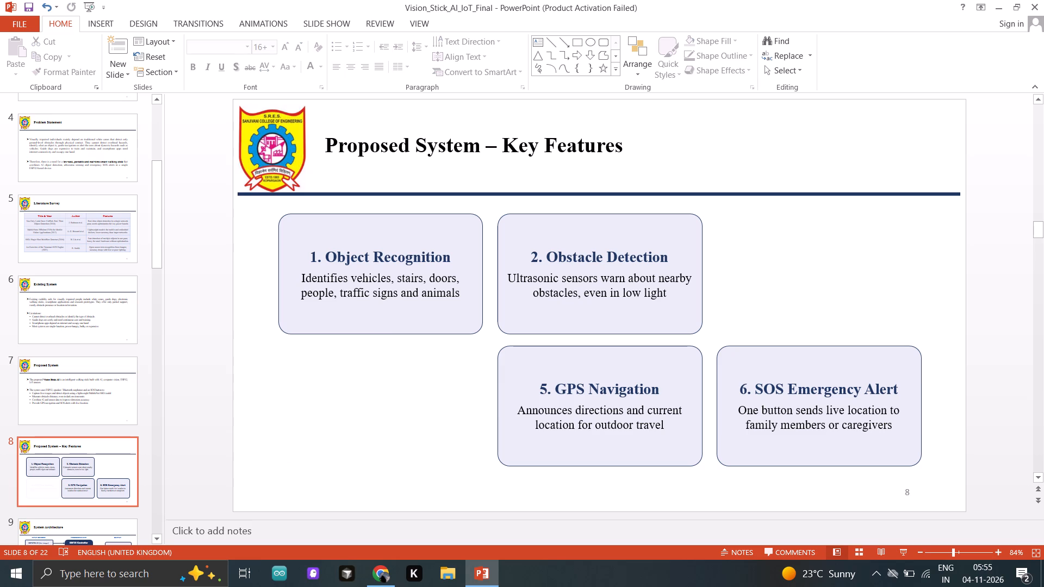
# Rearrange the Obstacle Detection, GPS Navigation and SOS Emergency Alert boxes into a spaced two-by-two layout with Object Recognition.
pyautogui.moveTo(595, 214); pyautogui.dragTo(713, 215)
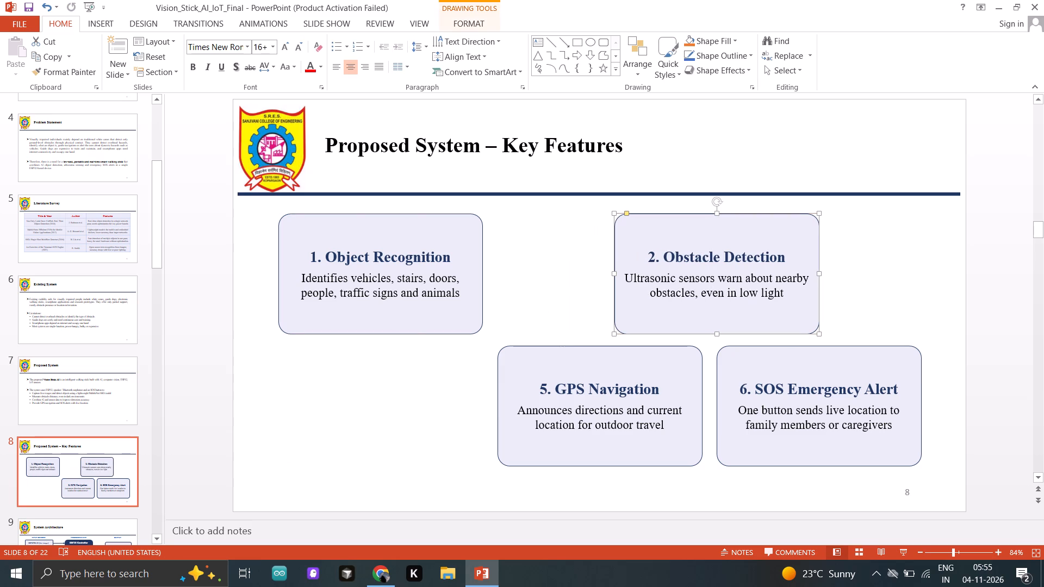
pyautogui.moveTo(564, 347); pyautogui.dragTo(352, 376)
pyautogui.moveTo(824, 346); pyautogui.dragTo(756, 372)
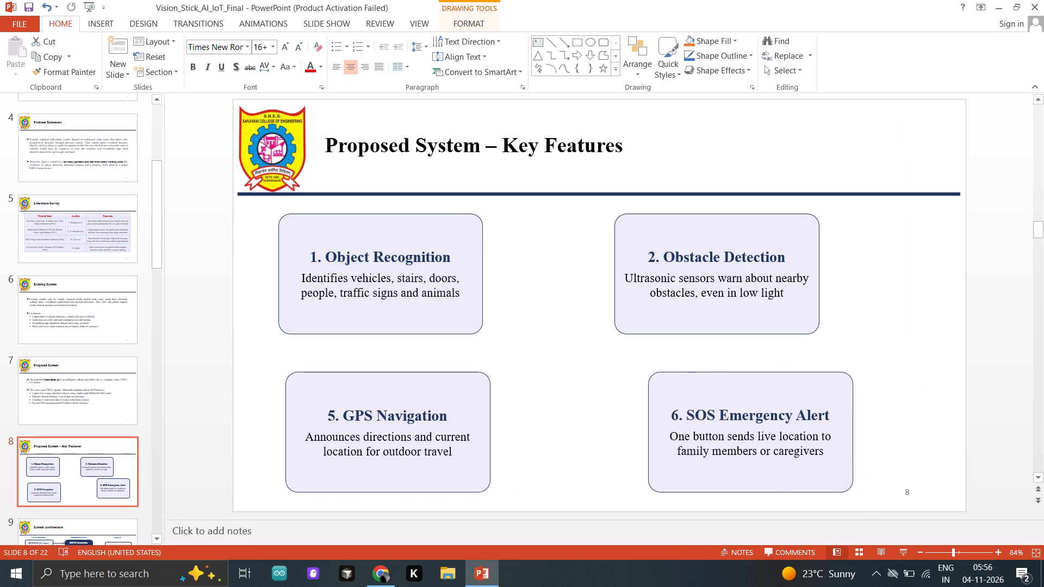
pyautogui.moveTo(756, 372); pyautogui.dragTo(745, 374)
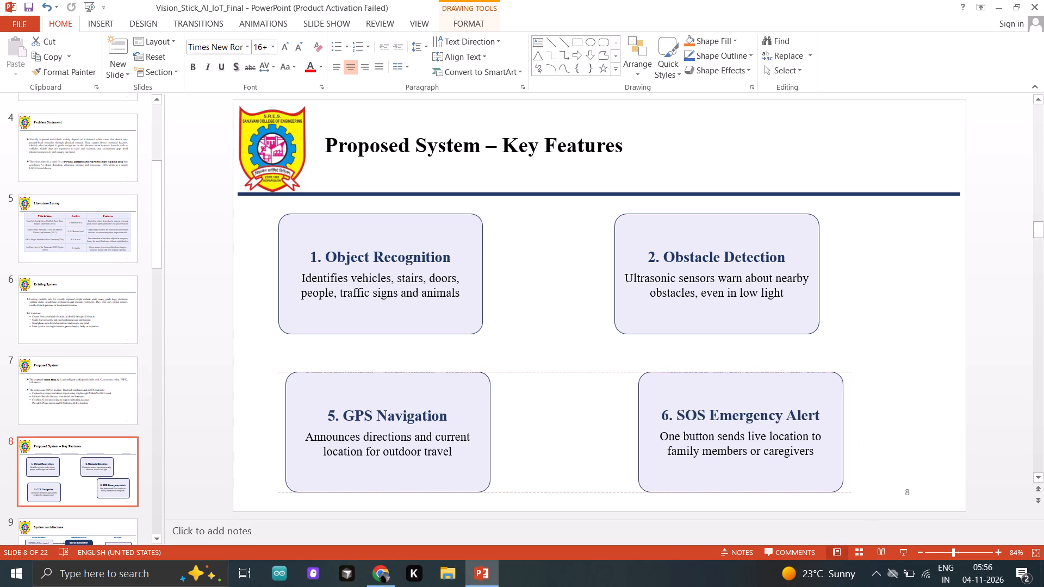
pyautogui.moveTo(745, 374); pyautogui.dragTo(742, 377)
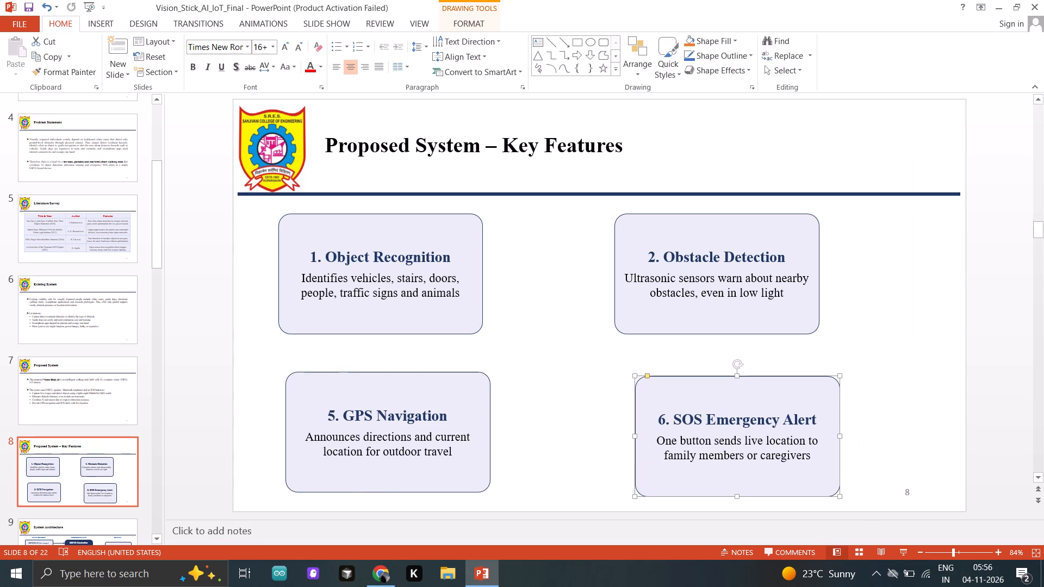
# On the Objectives of Proposed System slide, delete the bullet about integrating OCR for printed text and GPS for outdoor navigation.
pyautogui.scroll(-2, 60, 484)
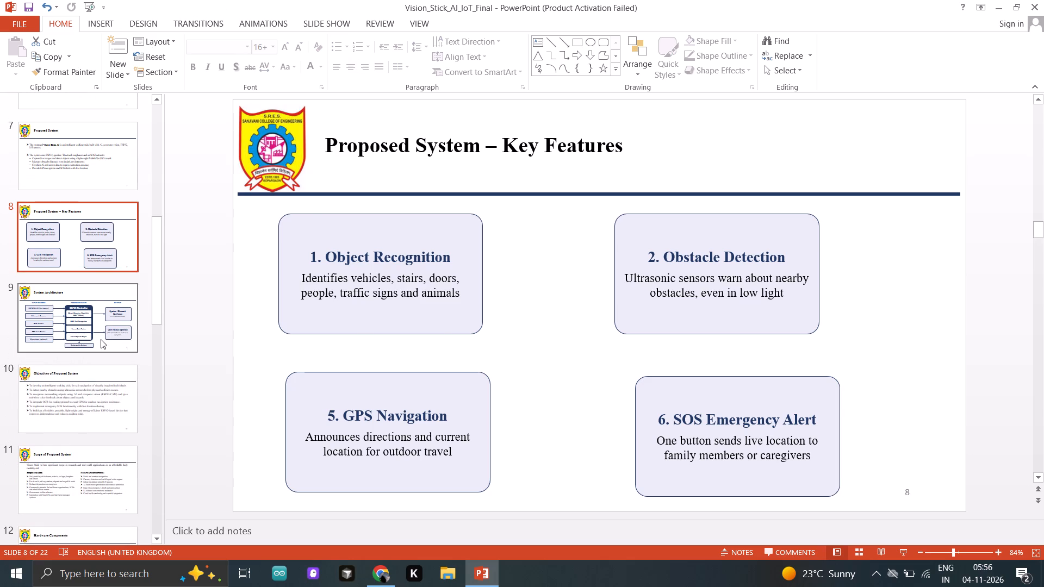
pyautogui.click(101, 339)
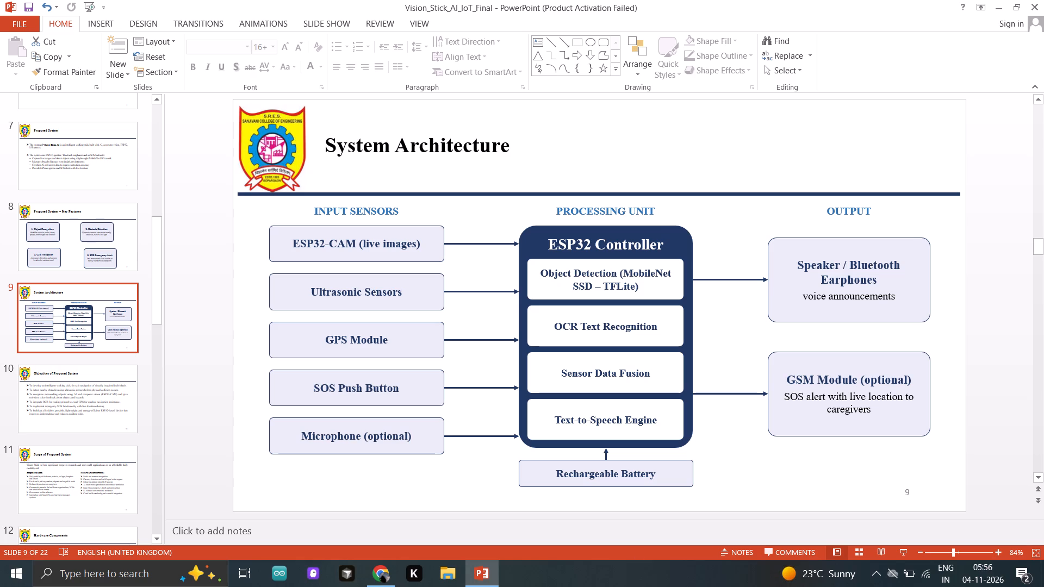
pyautogui.click(123, 402)
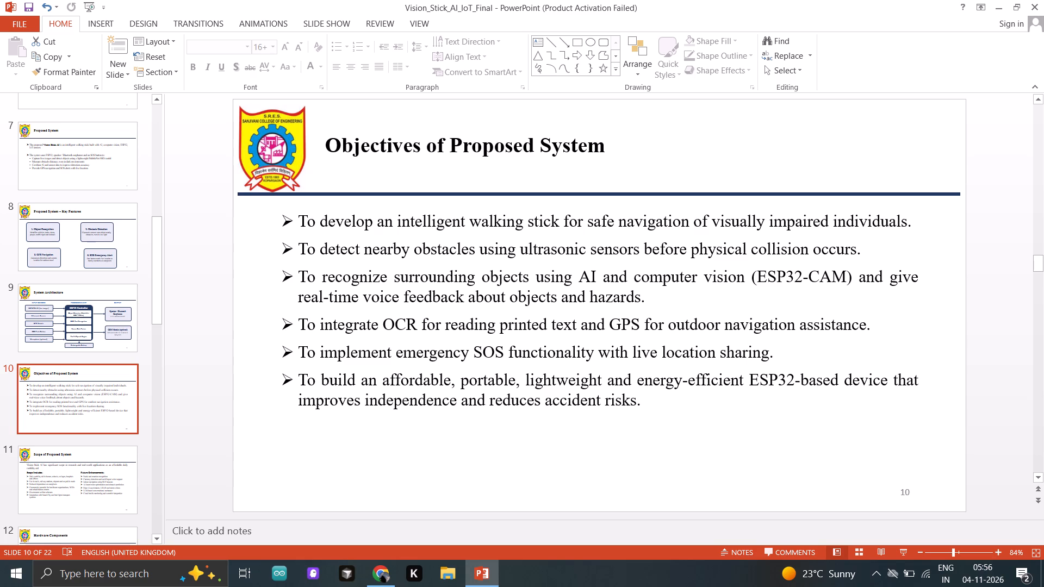
pyautogui.moveTo(300, 328); pyautogui.dragTo(862, 330)
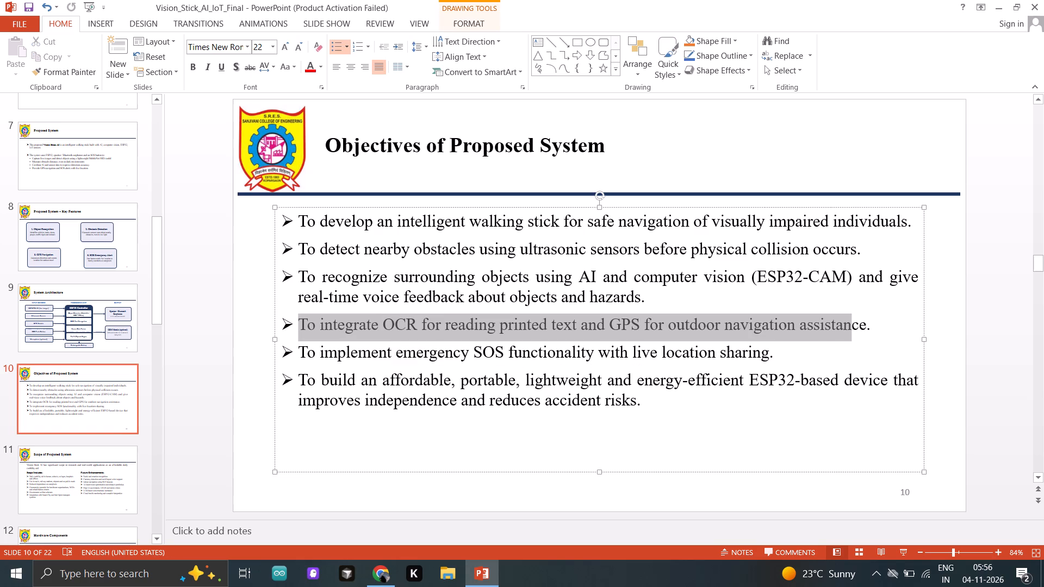
pyautogui.moveTo(862, 330); pyautogui.dragTo(922, 330)
pyautogui.press('BackSpace')
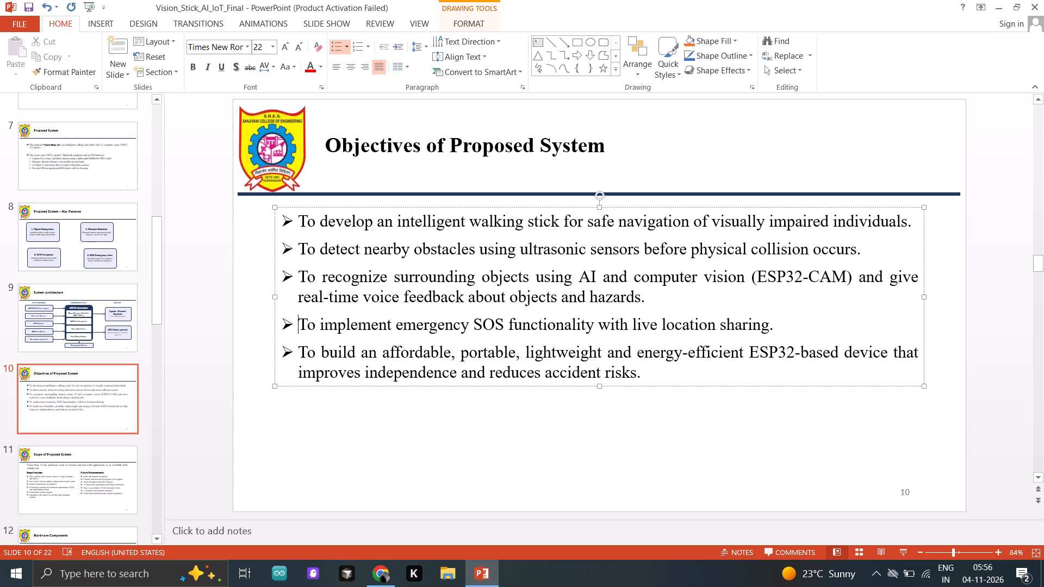
# Add a blank line above the first bullet on the Objectives of Proposed System slide.
pyautogui.click(300, 223)
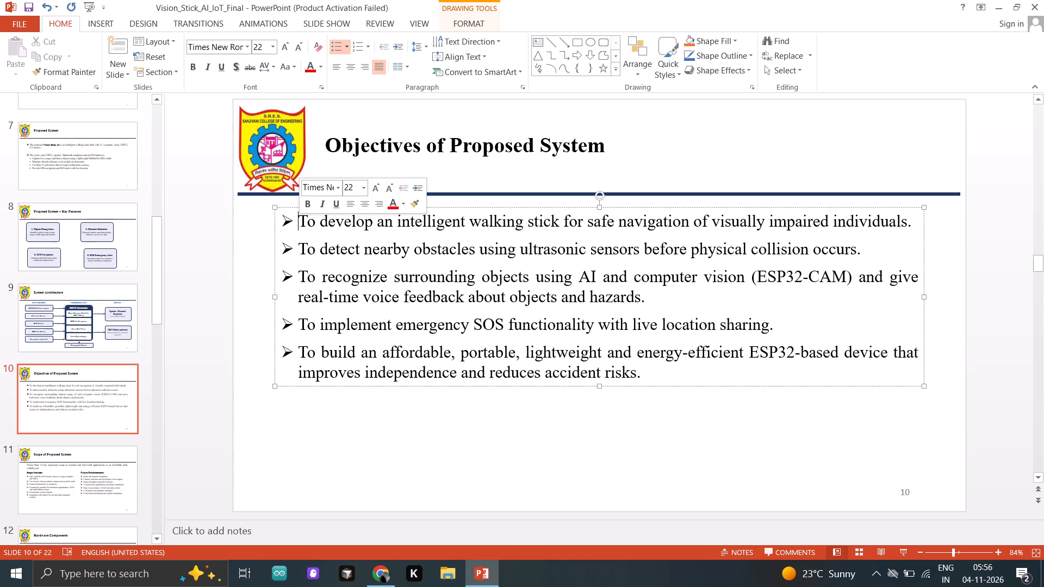
pyautogui.press('Return')
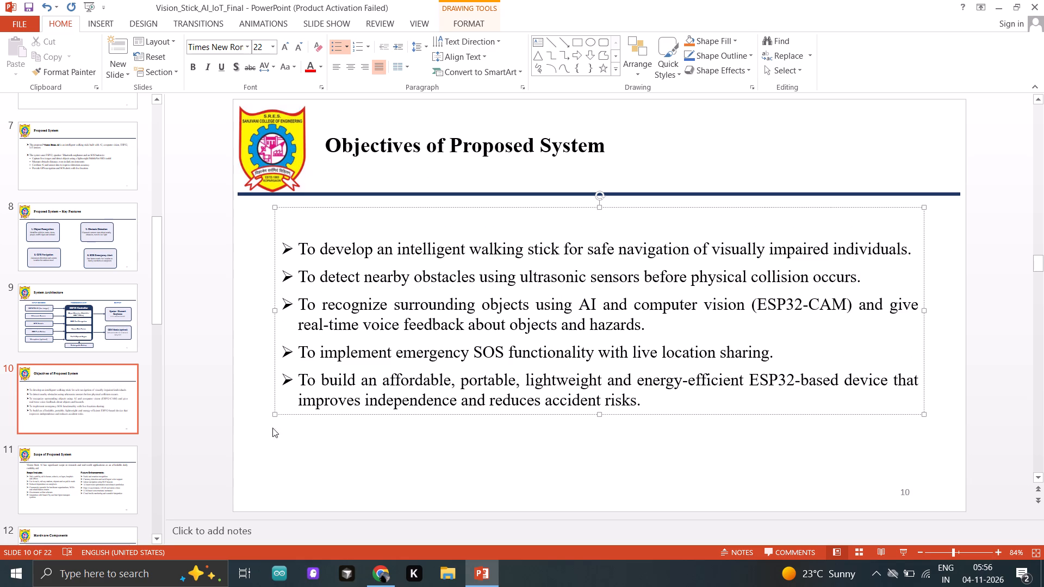
# Set the line spacing of all the objective bullets to 1.5.
pyautogui.click(278, 440)
pyautogui.moveTo(300, 247); pyautogui.dragTo(783, 464)
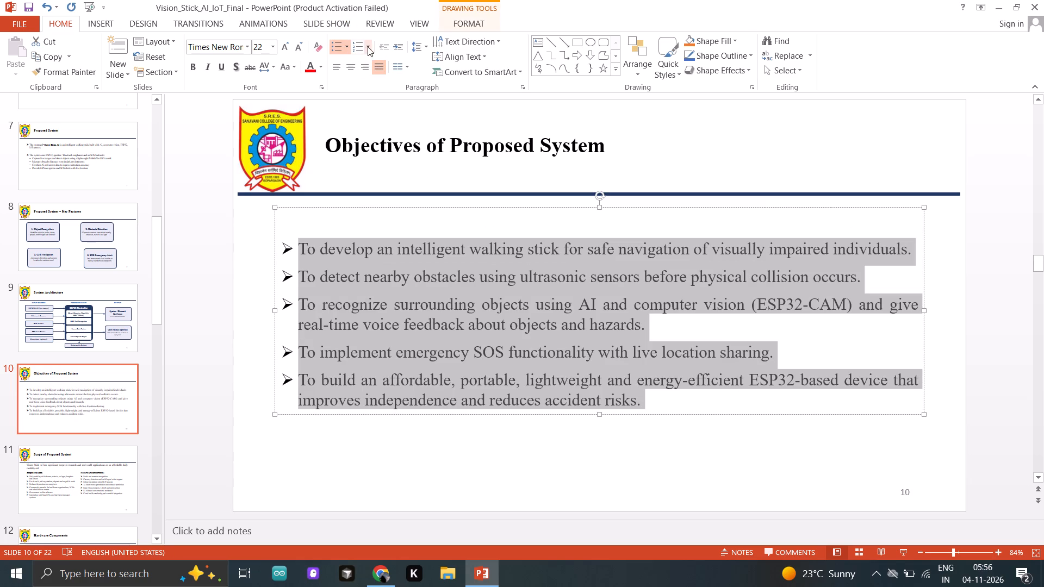
pyautogui.click(405, 66)
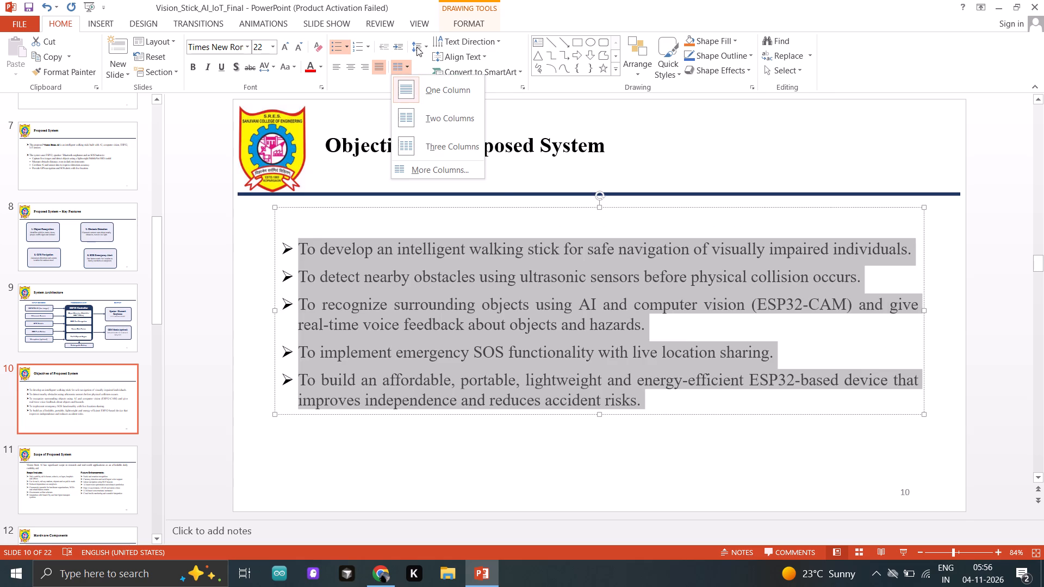
pyautogui.click(428, 45)
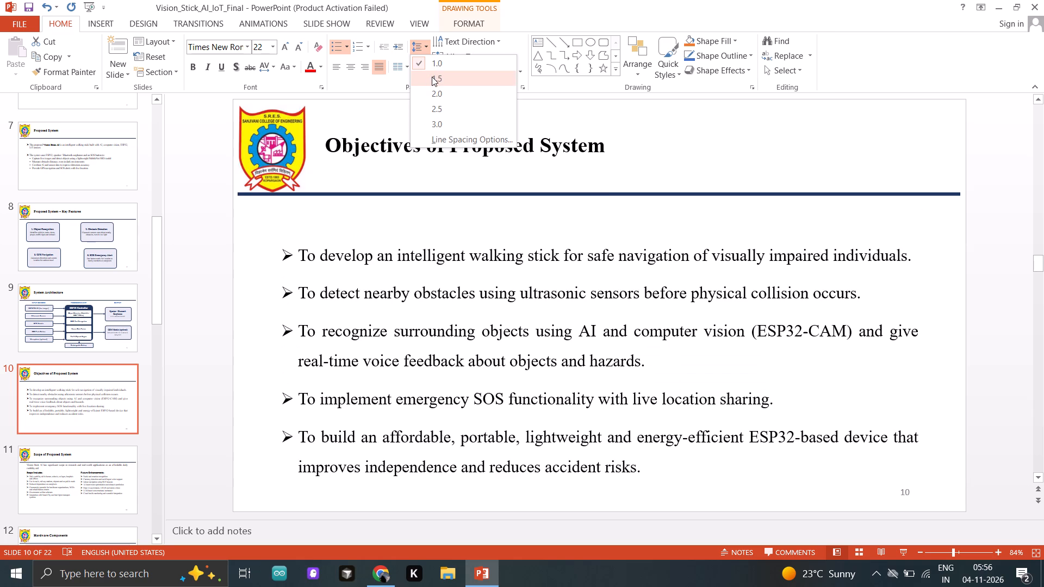
pyautogui.click(432, 77)
pyautogui.click(218, 270)
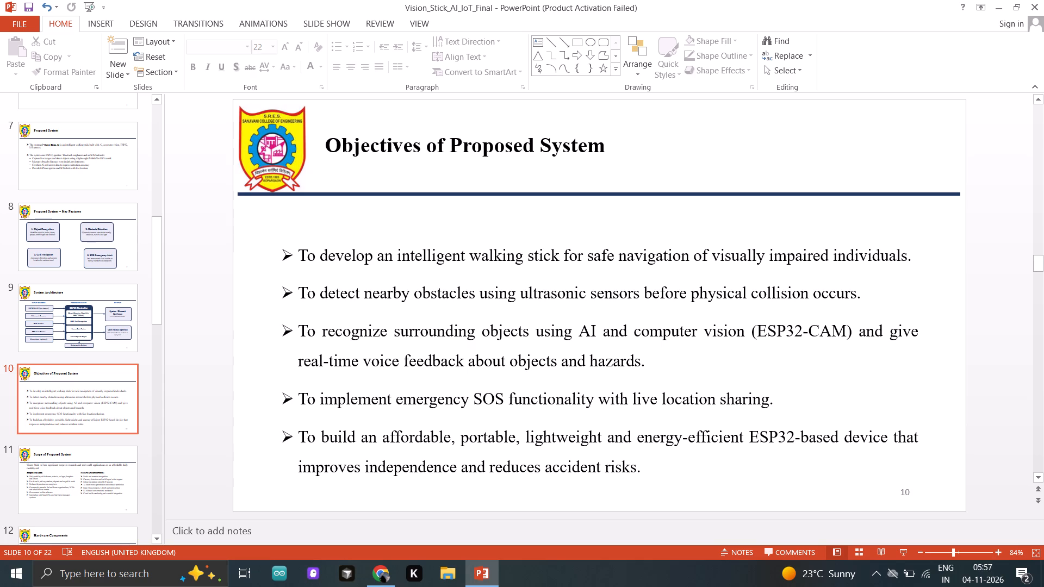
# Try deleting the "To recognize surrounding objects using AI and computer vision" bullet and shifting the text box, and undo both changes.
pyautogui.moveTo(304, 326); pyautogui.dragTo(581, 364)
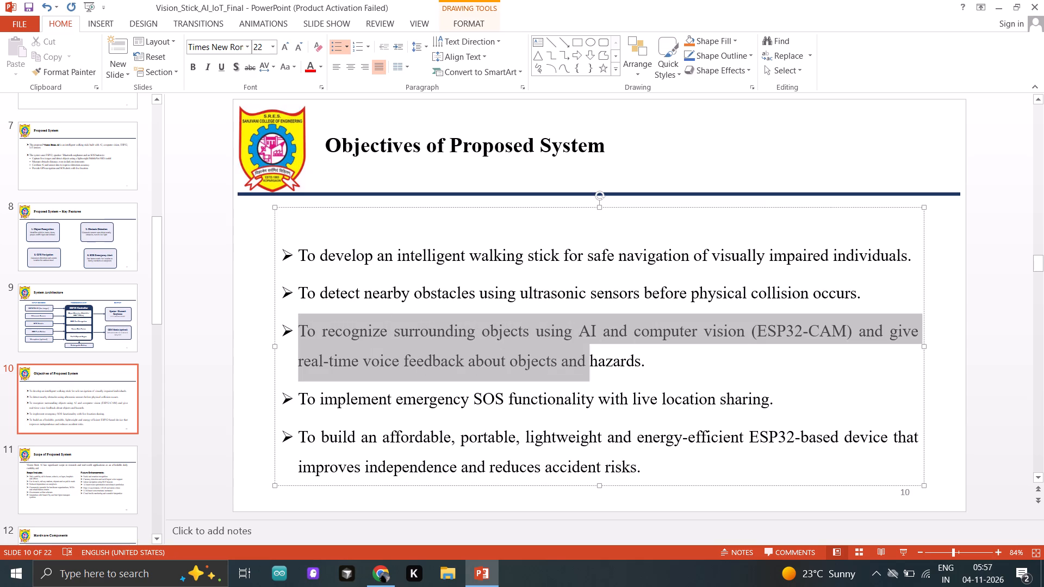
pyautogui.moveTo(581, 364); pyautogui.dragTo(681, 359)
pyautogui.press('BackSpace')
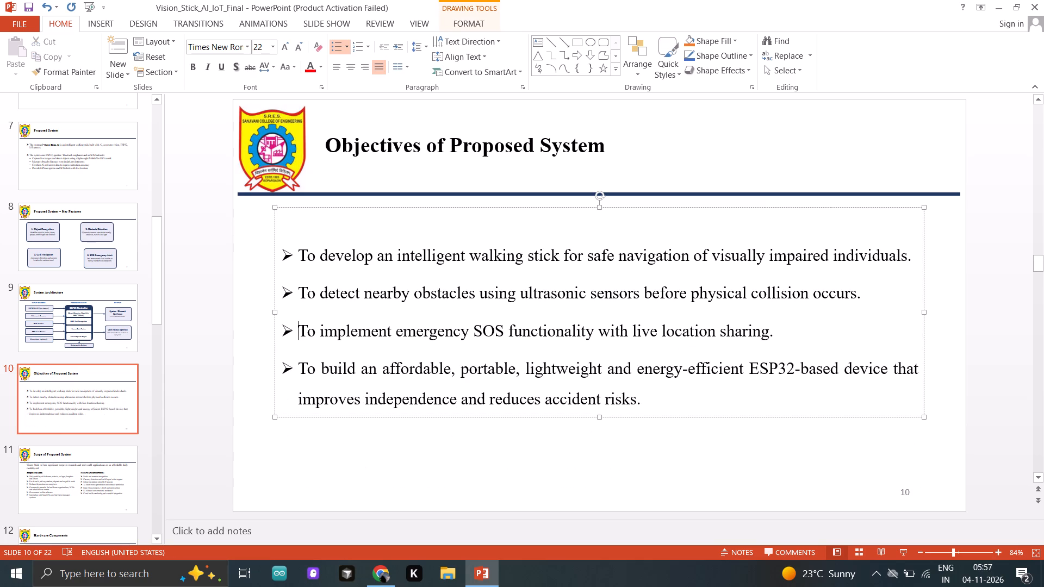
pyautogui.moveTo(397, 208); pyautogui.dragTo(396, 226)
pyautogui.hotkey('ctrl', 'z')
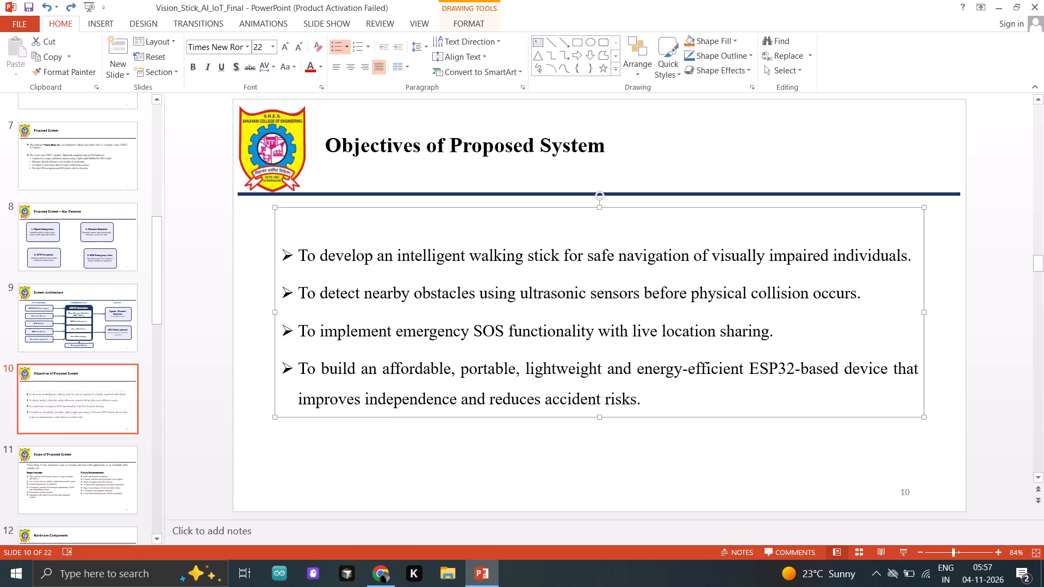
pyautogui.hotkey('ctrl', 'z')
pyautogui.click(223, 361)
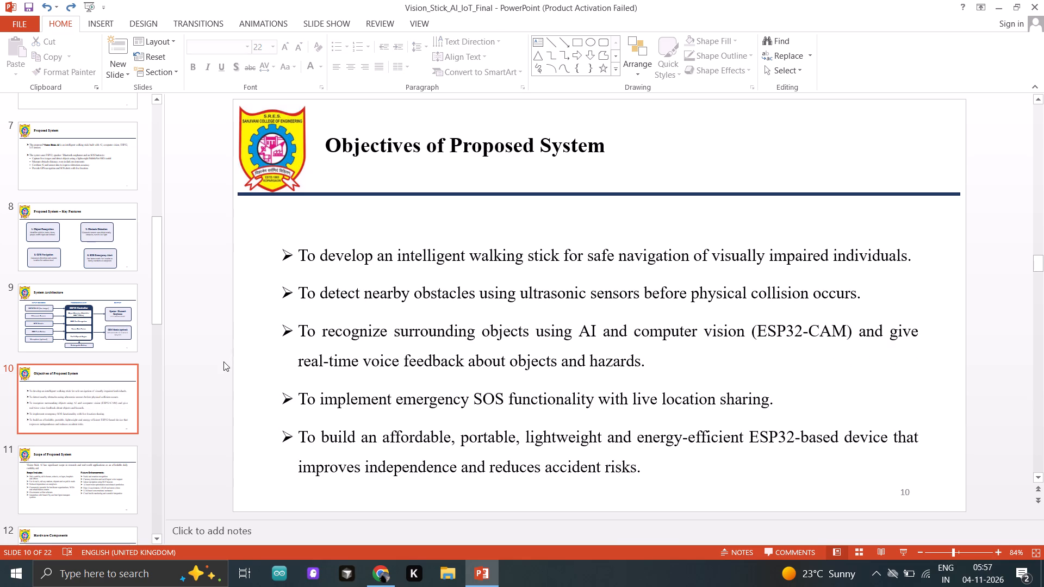
# Delete the ESP32-CAM row from the table on the Hardware Components slide.
pyautogui.click(85, 458)
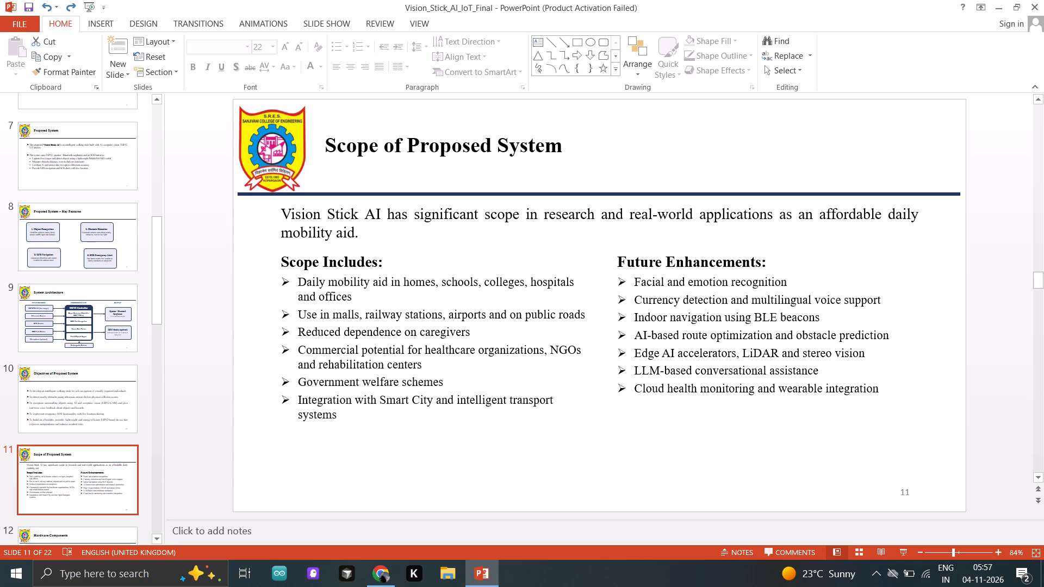
pyautogui.scroll(-1, 146, 374)
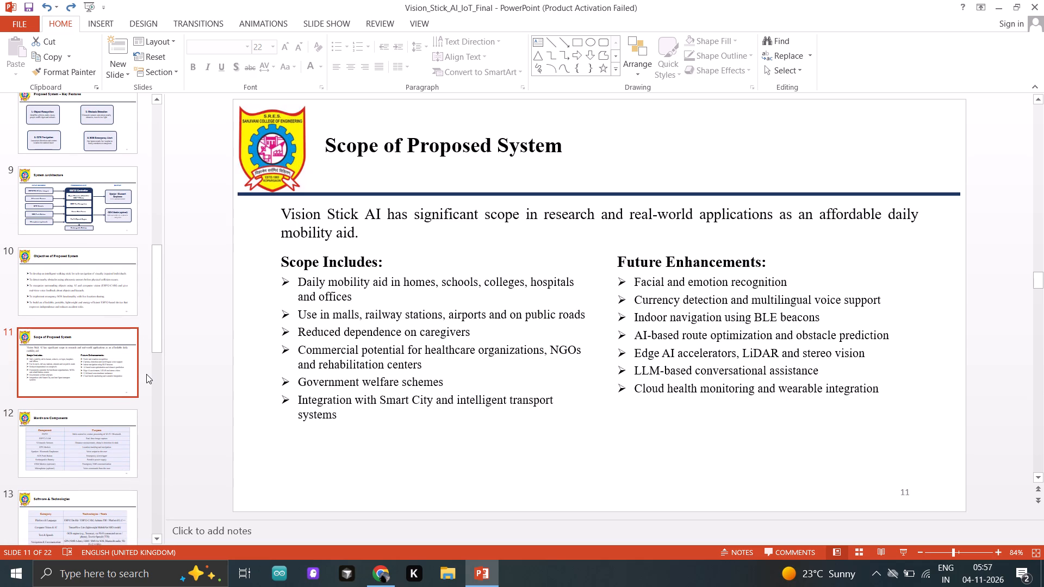
pyautogui.click(58, 377)
pyautogui.click(41, 471)
pyautogui.scroll(-2, 41, 471)
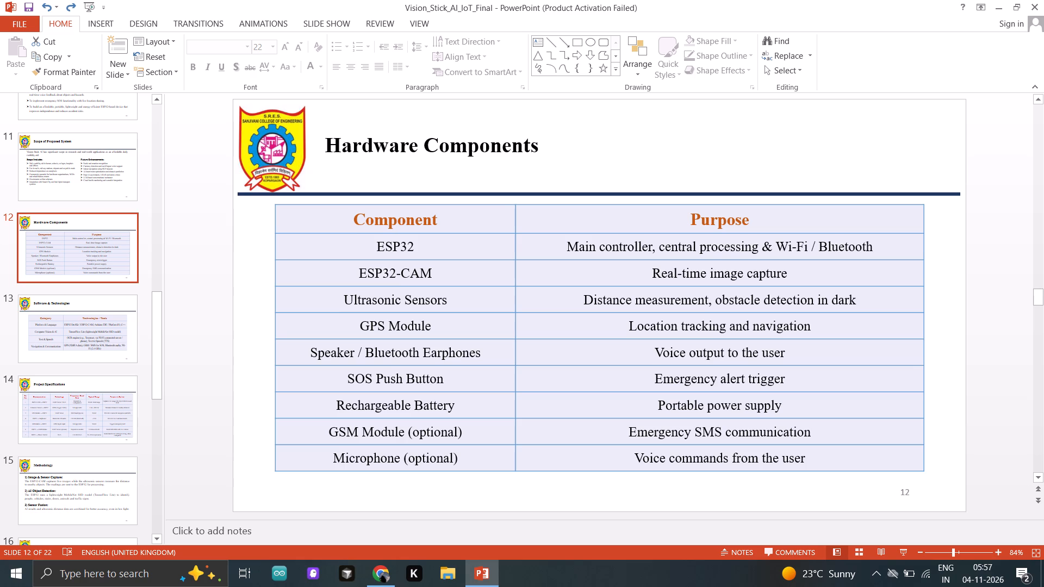
pyautogui.moveTo(361, 272); pyautogui.dragTo(781, 277)
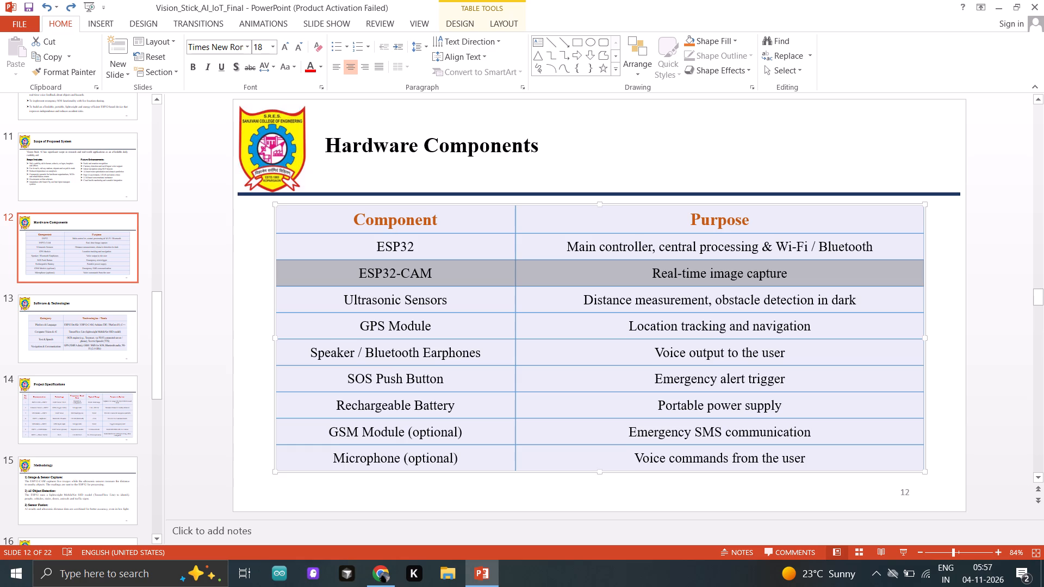
pyautogui.press('BackSpace')
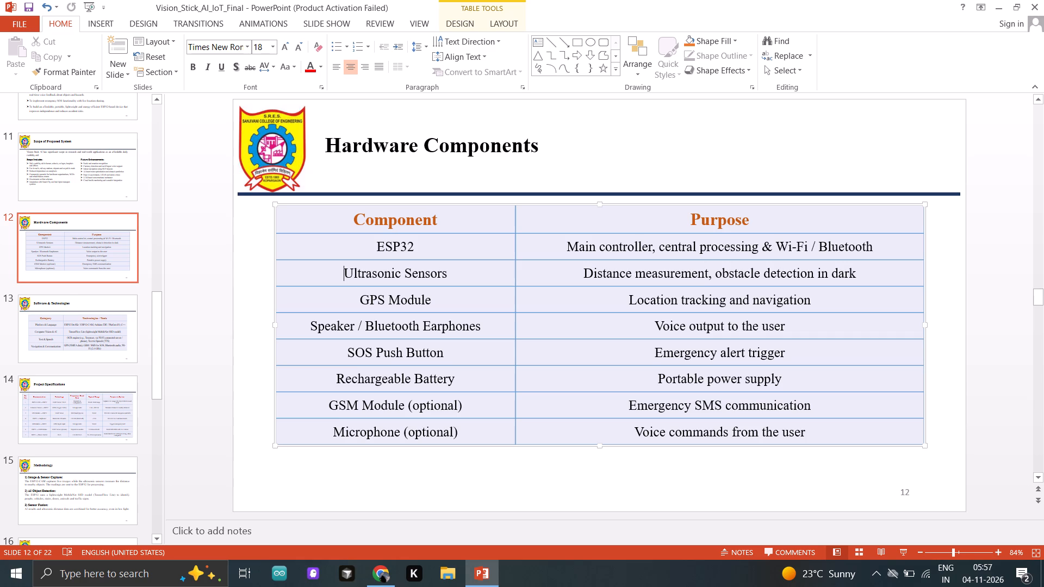
# Review the Project Specifications, Methodology, Applications and Advantages, SDG Goals and Observation slides for remaining content to revise.
pyautogui.click(119, 411)
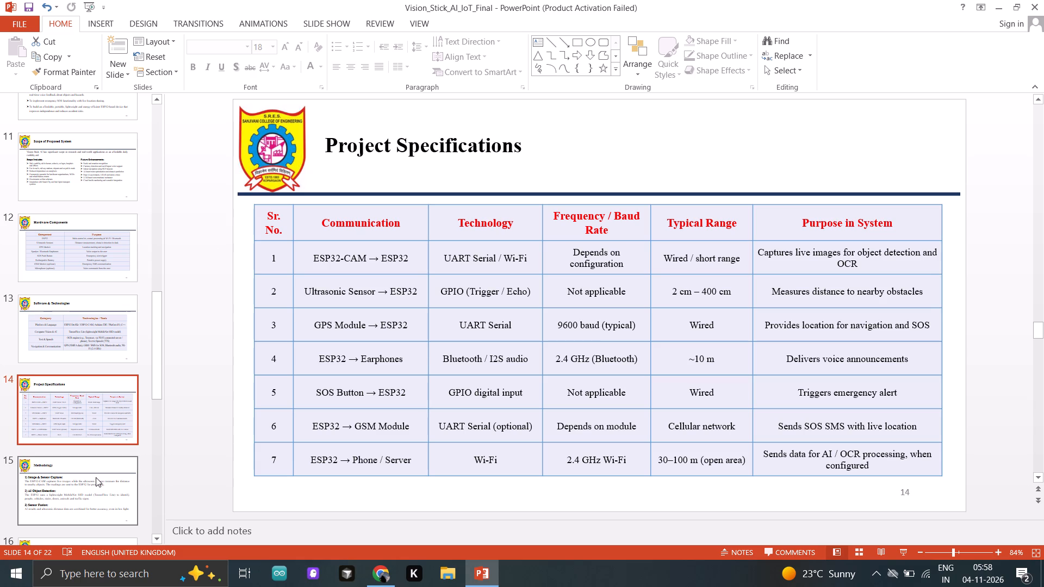
pyautogui.scroll(-2, 96, 477)
pyautogui.click(93, 303)
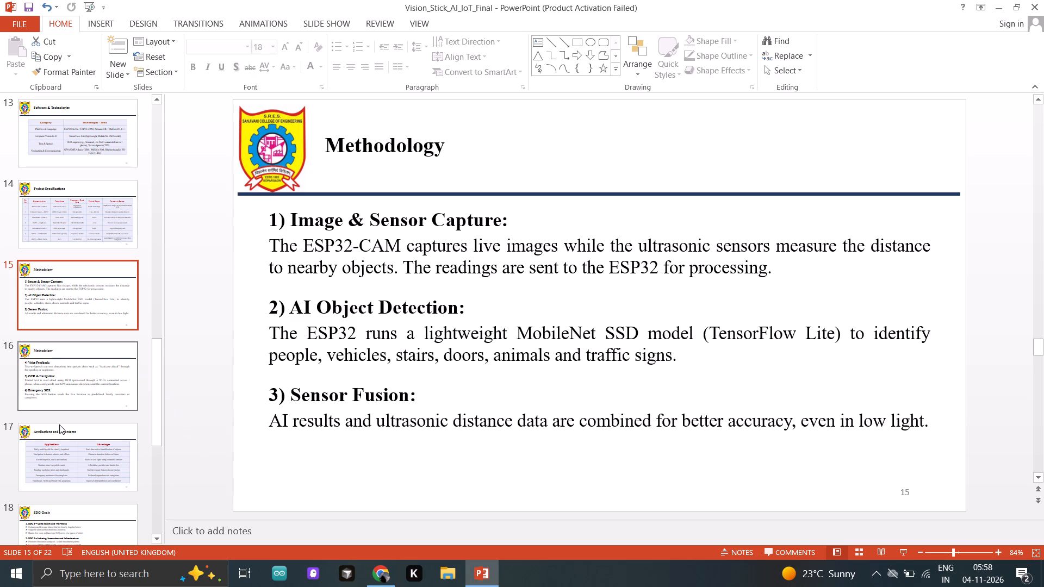
pyautogui.click(52, 457)
pyautogui.scroll(-1, 52, 457)
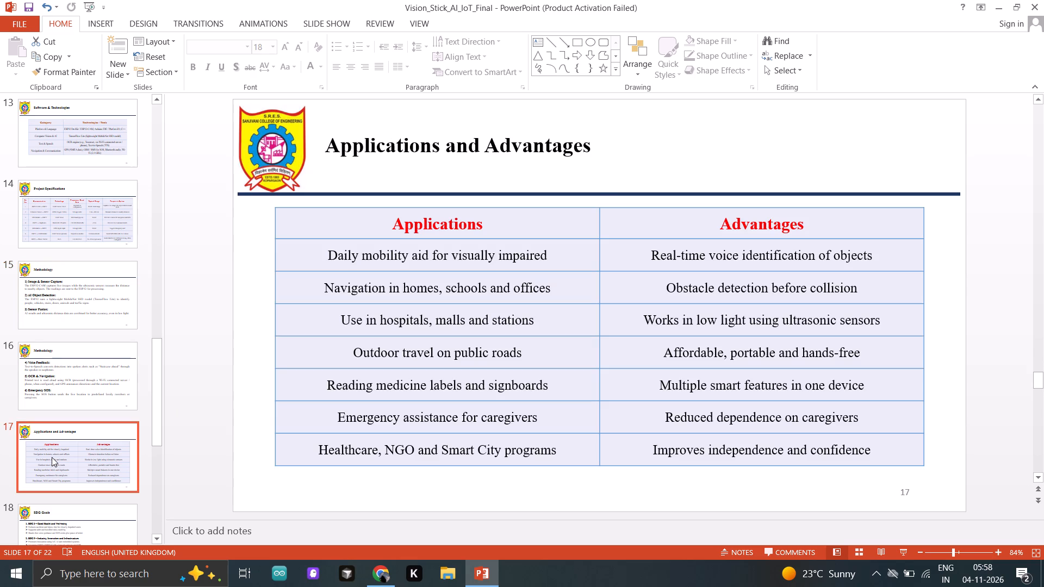
pyautogui.scroll(-1, 52, 457)
pyautogui.scroll(-1, 64, 385)
pyautogui.click(64, 385)
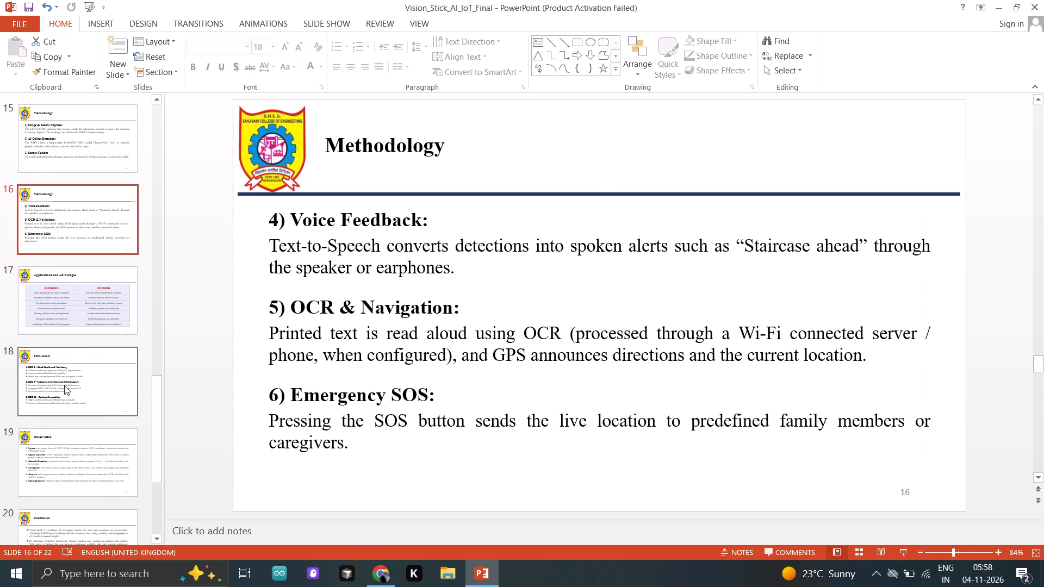
pyautogui.scroll(-1, 64, 385)
pyautogui.click(96, 297)
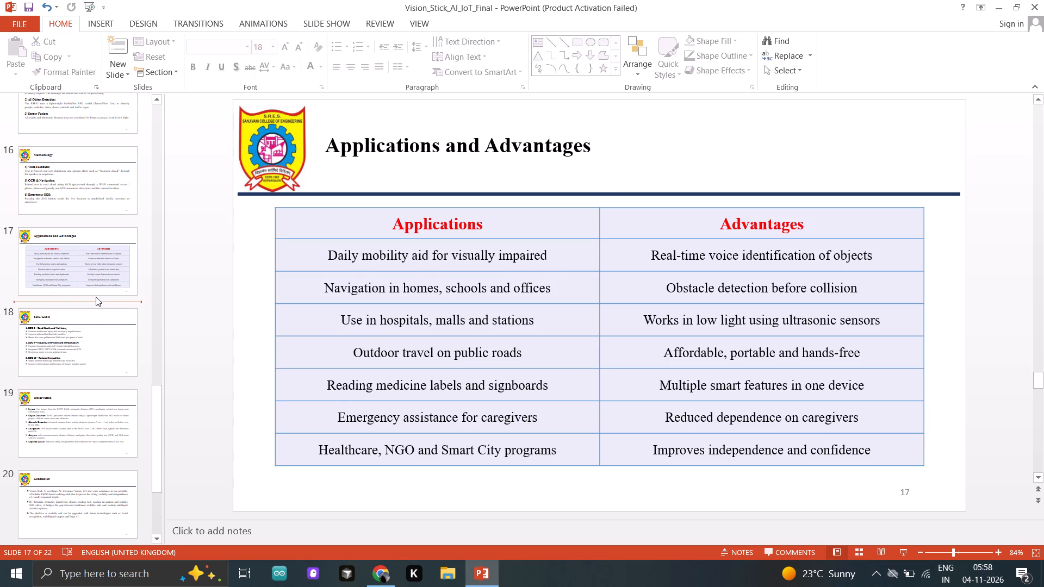
pyautogui.click(91, 317)
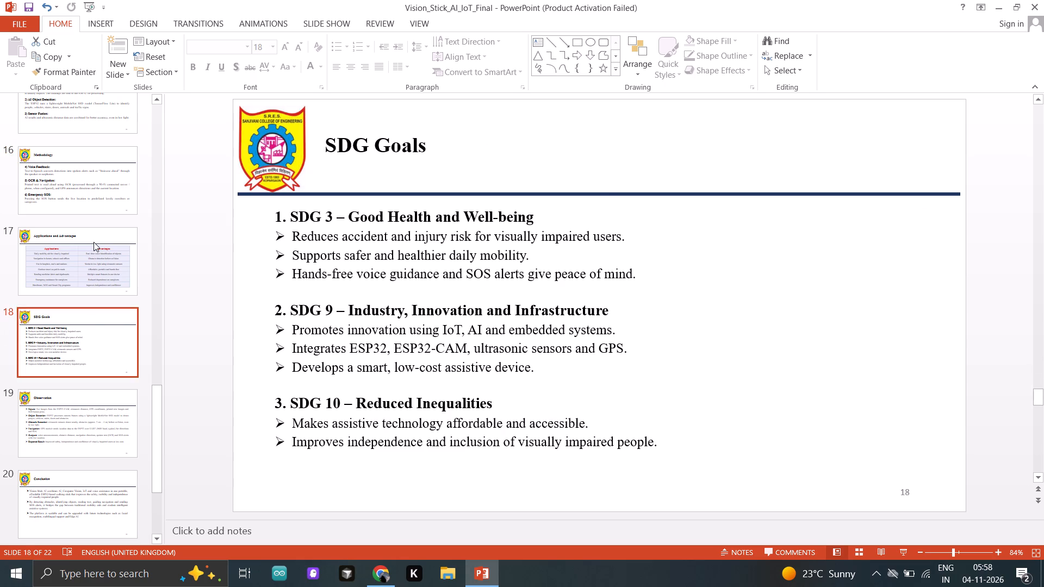
pyautogui.click(94, 242)
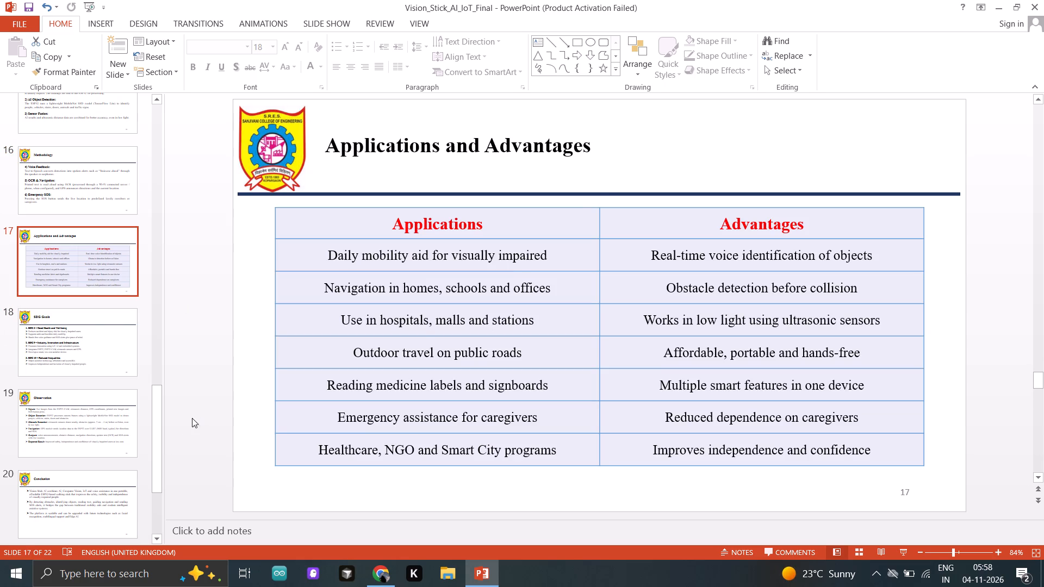
pyautogui.click(129, 422)
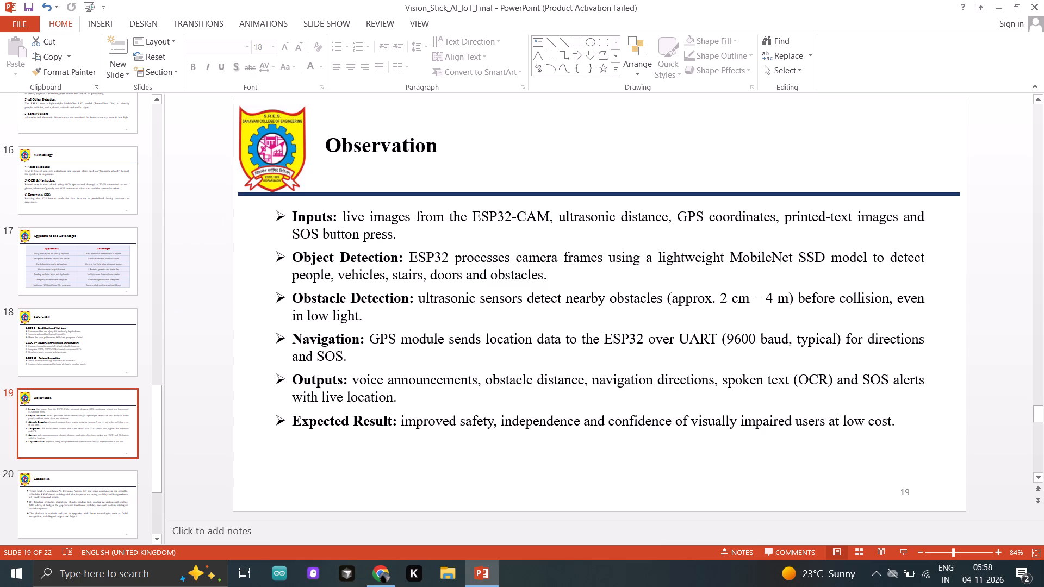
pyautogui.click(91, 458)
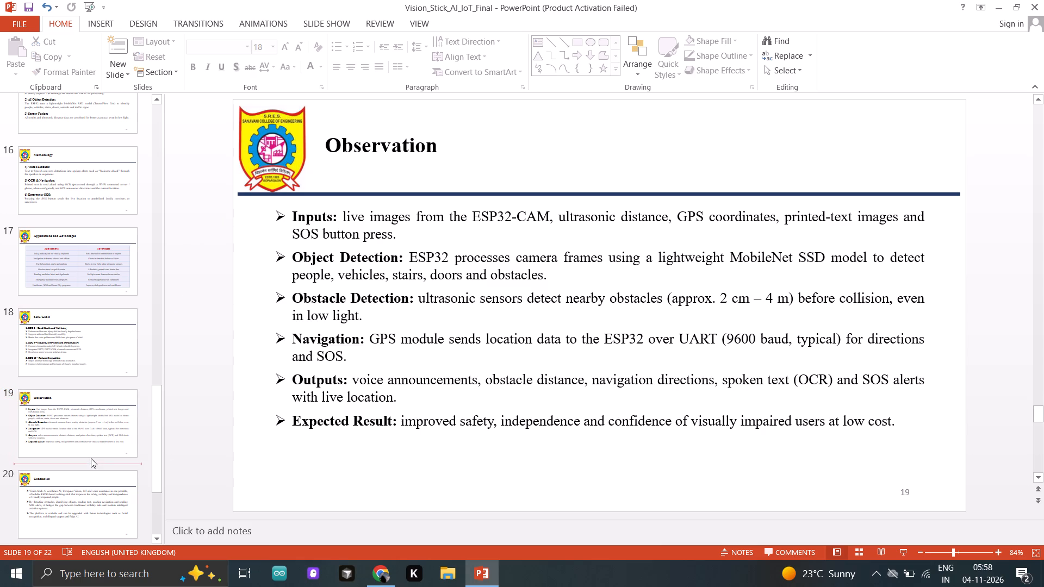
pyautogui.click(62, 554)
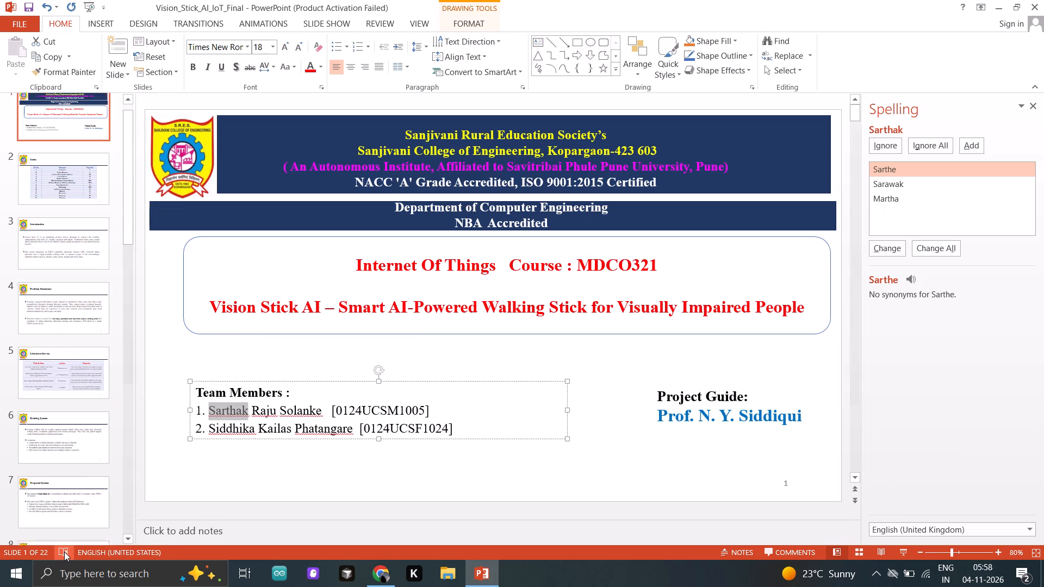
# Review the Conclusion and References slides near the end of the presentation.
pyautogui.scroll(-5, 79, 416)
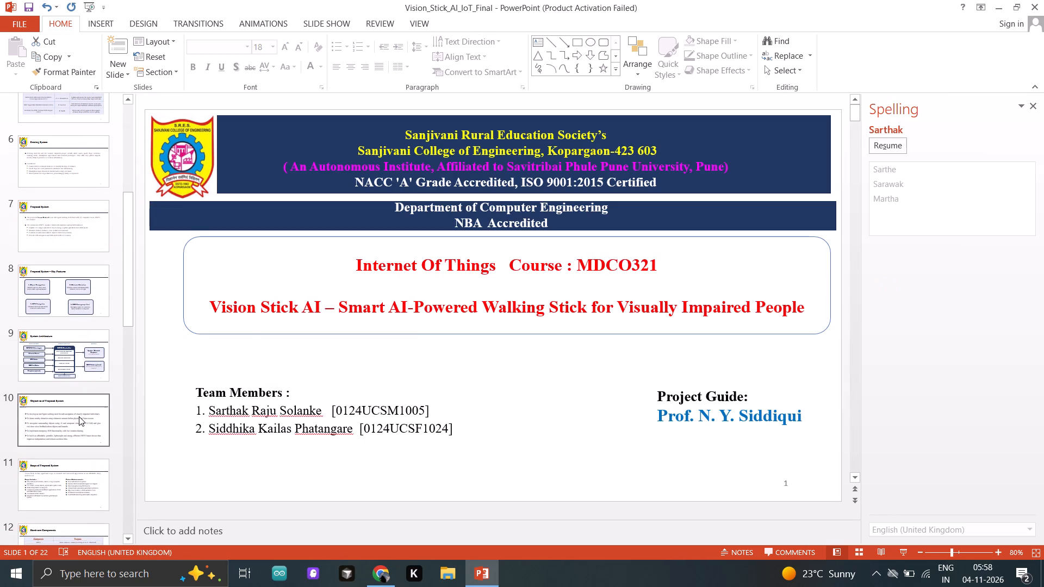
pyautogui.scroll(-11, 48, 533)
pyautogui.click(63, 413)
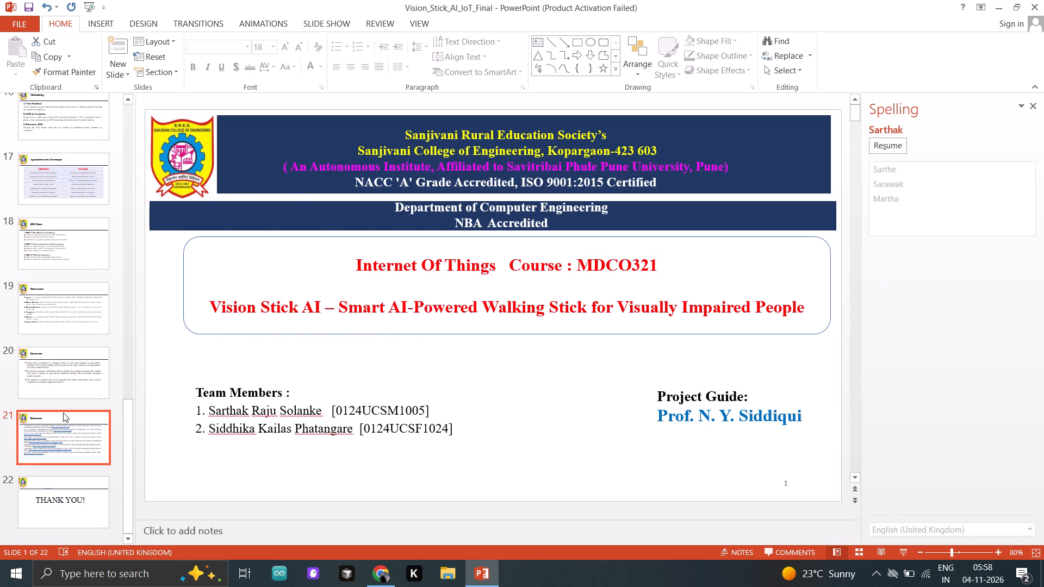
pyautogui.click(70, 376)
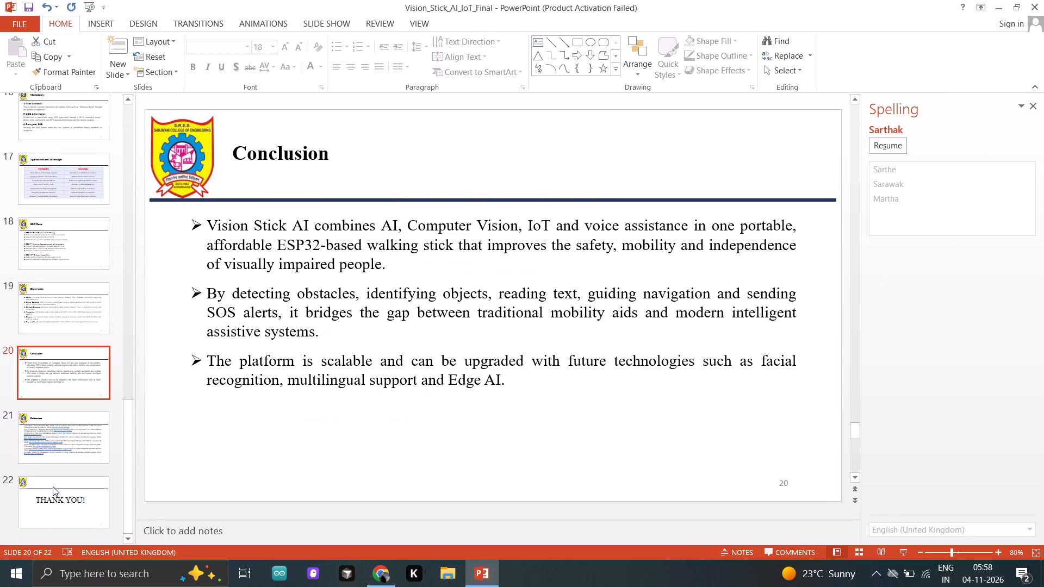
pyautogui.click(58, 410)
pyautogui.click(59, 429)
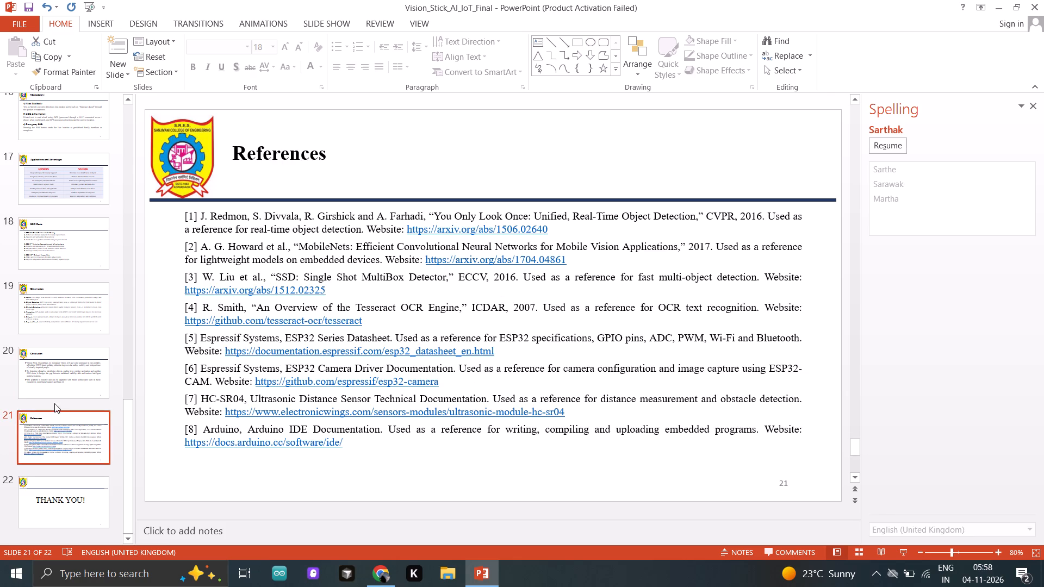
# Review the slides backward from Conclusion through Observation, SDG Goals, and Applications and Advantages to Project Specifications for content still needing revision.
pyautogui.click(47, 388)
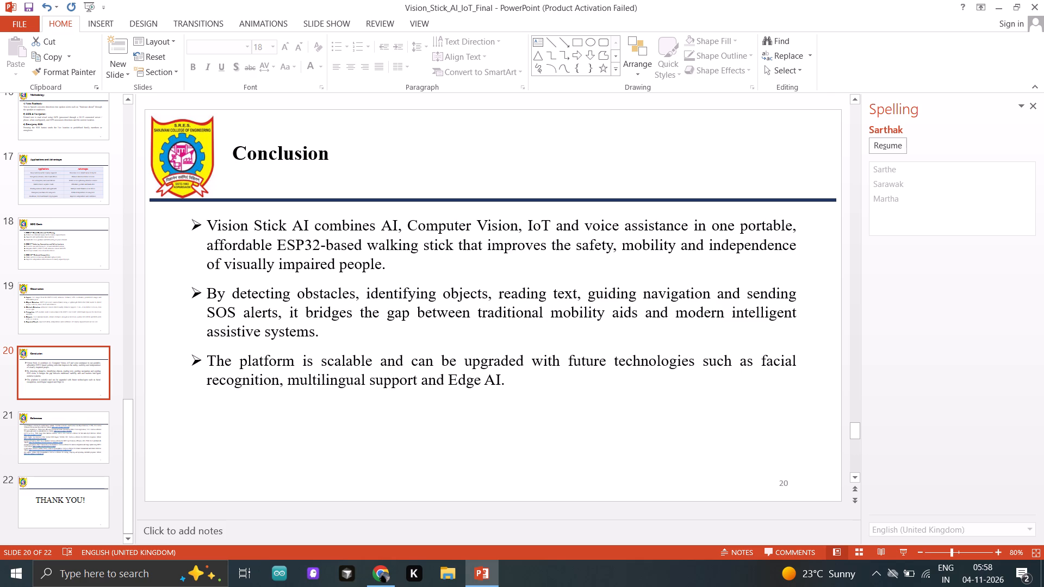
pyautogui.click(81, 292)
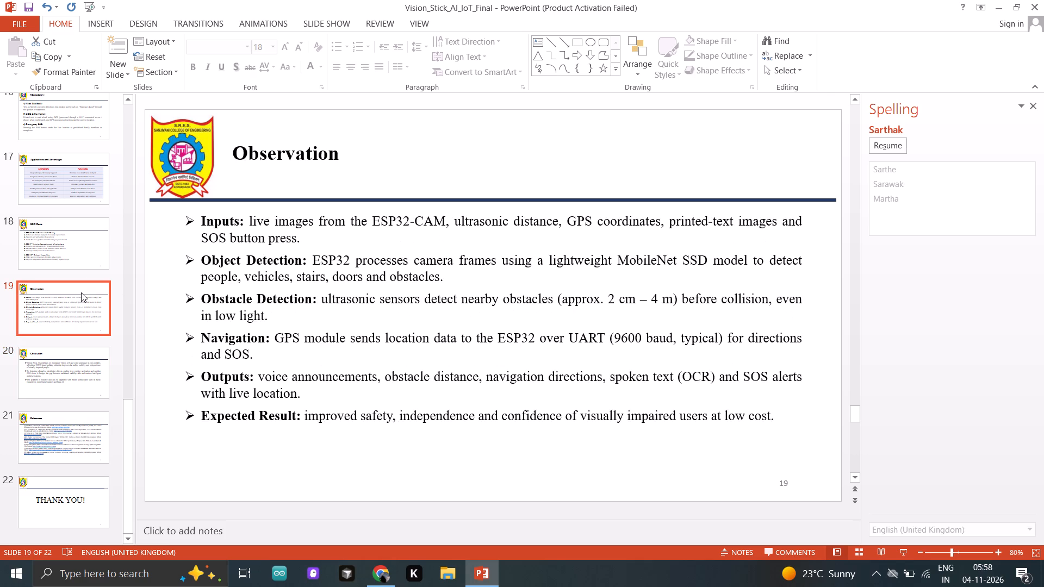
pyautogui.click(88, 268)
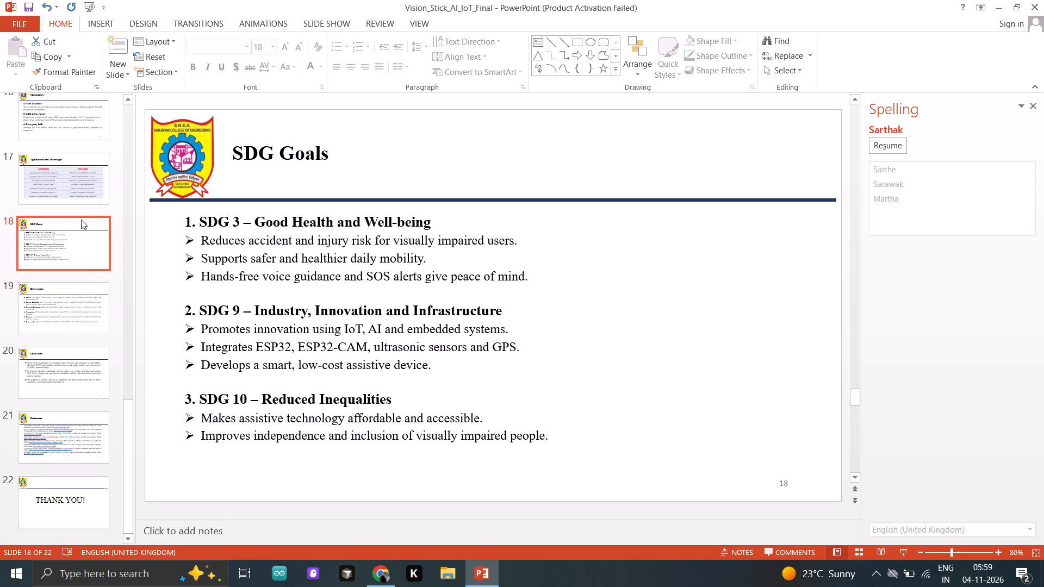
pyautogui.click(81, 220)
pyautogui.click(79, 199)
pyautogui.click(84, 122)
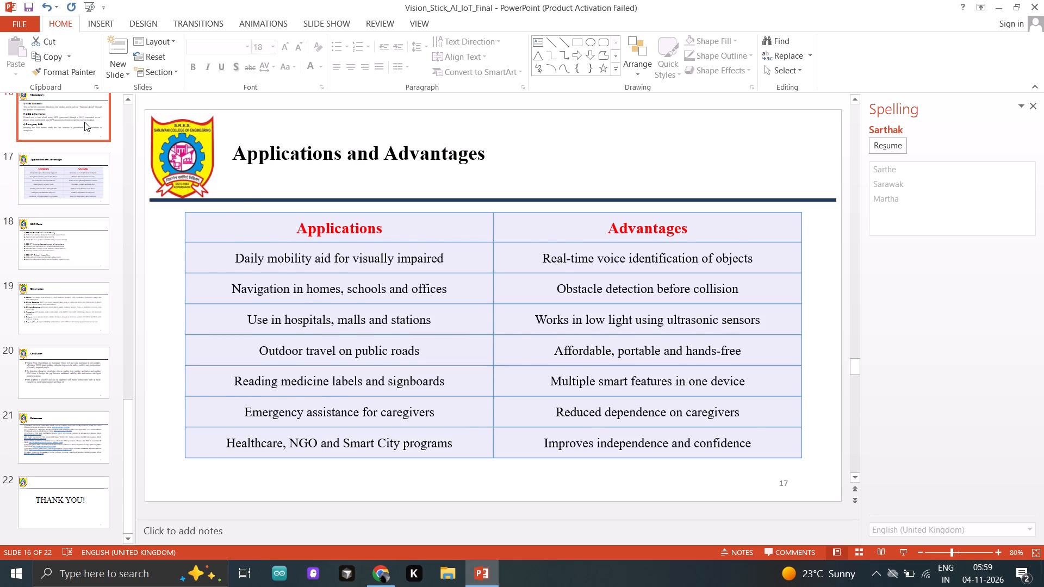
pyautogui.scroll(2, 82, 192)
pyautogui.click(82, 192)
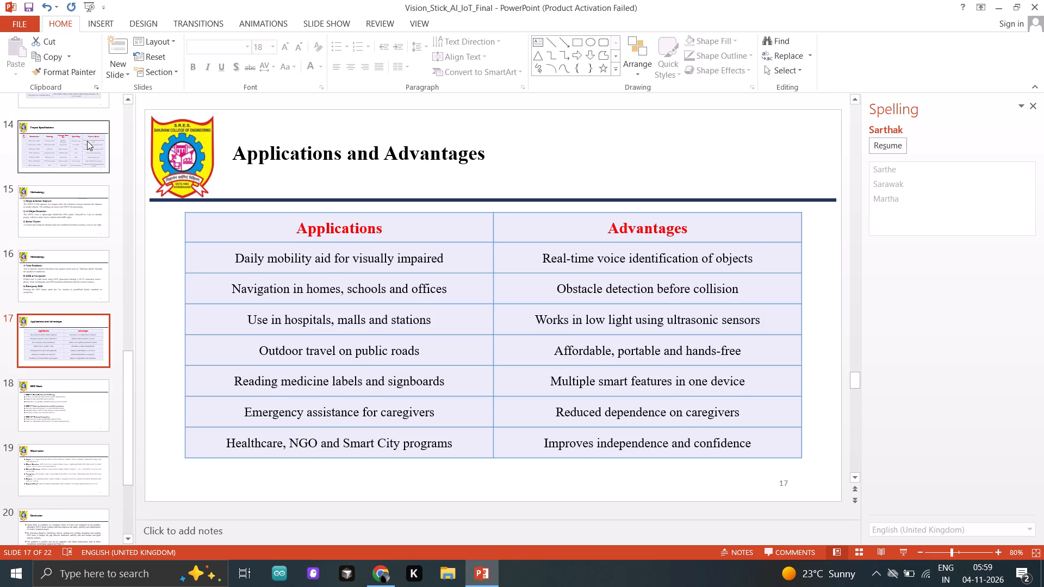
pyautogui.click(87, 141)
pyautogui.scroll(1, 84, 170)
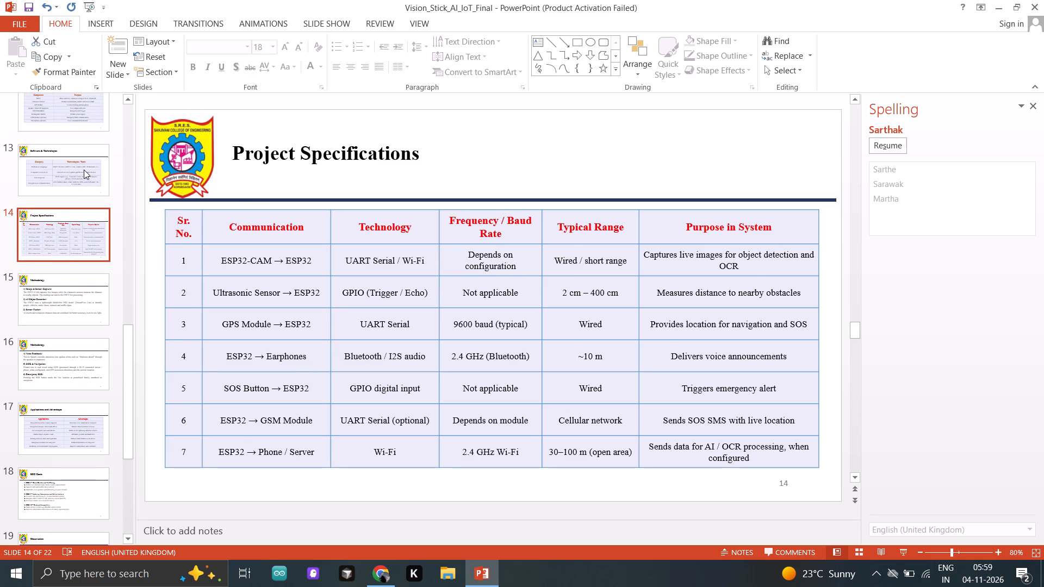
pyautogui.click(83, 167)
pyautogui.click(74, 250)
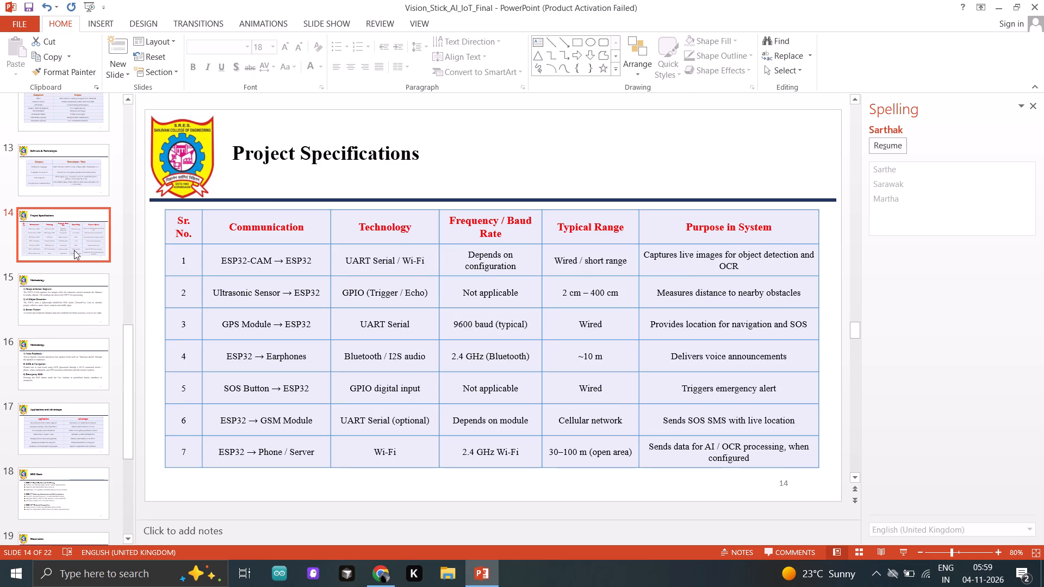
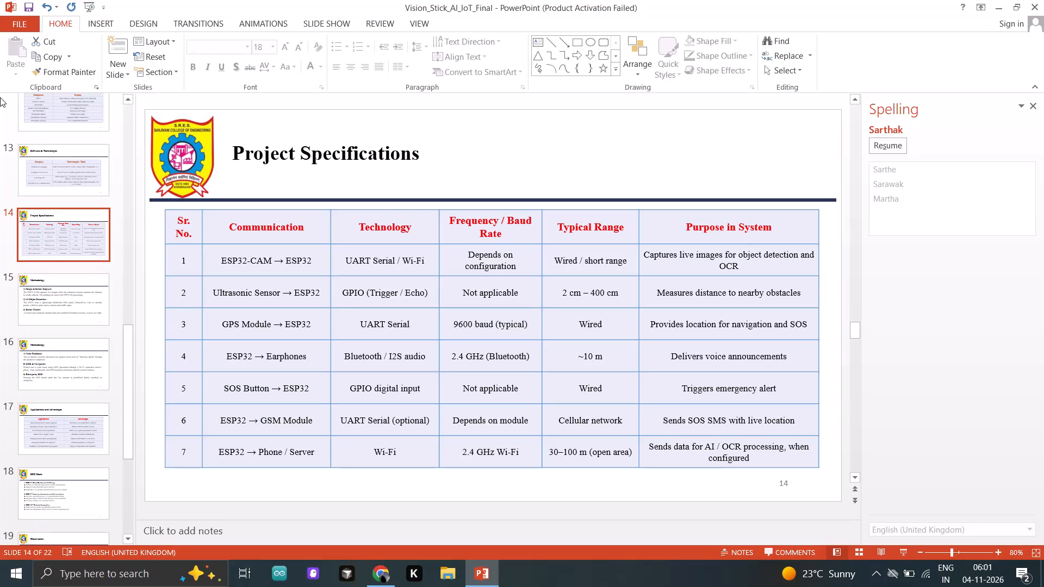
# Delete the ESP32-CAM → ESP32 row from the table on the Project Specifications slide.
pyautogui.moveTo(181, 260); pyautogui.dragTo(759, 219)
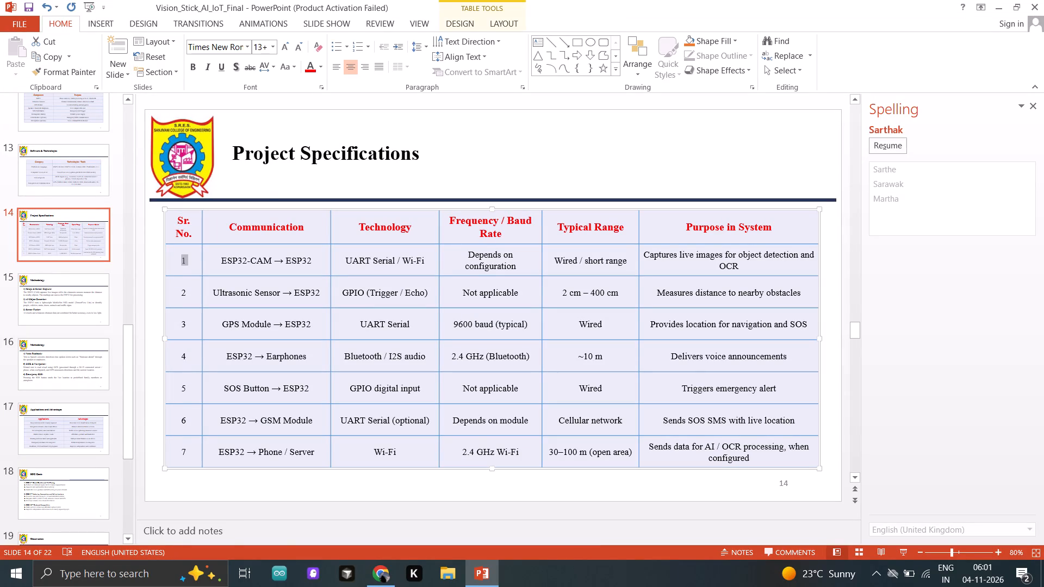
pyautogui.moveTo(759, 219); pyautogui.dragTo(812, 264)
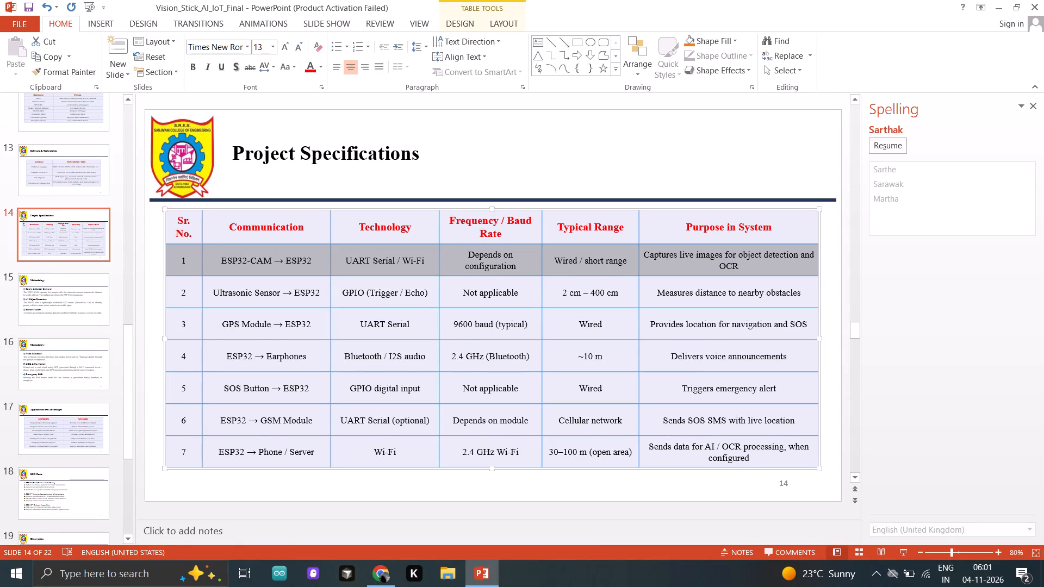
pyautogui.press('BackSpace')
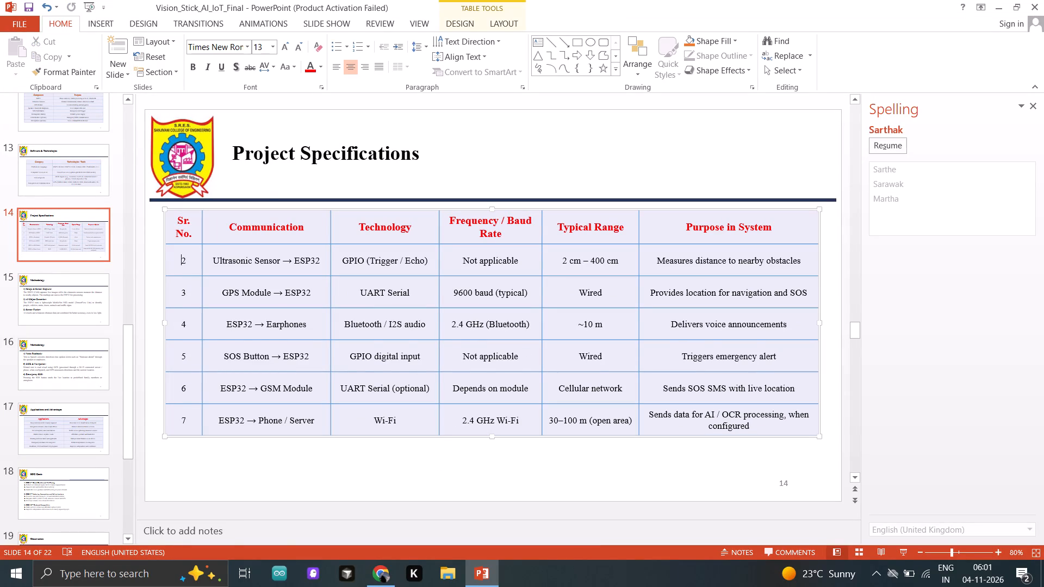
# Renumber the Sr. No. column of the Project Specifications table from 1 for Ultrasonic Sensor through 6 for Phone / Server.
pyautogui.click(193, 255)
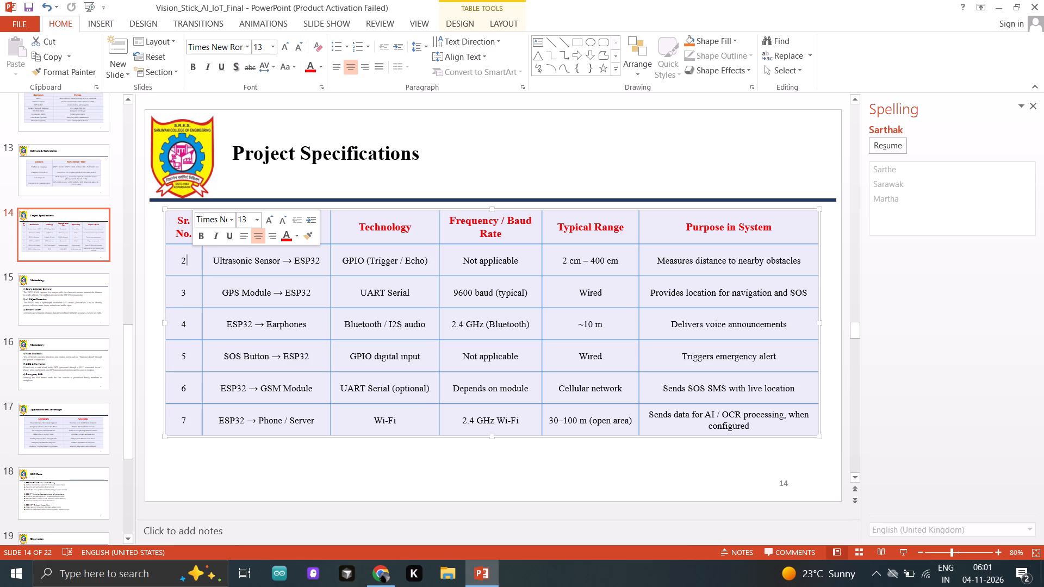
pyautogui.press('BackSpace')
pyautogui.press('1')
pyautogui.press('Down')
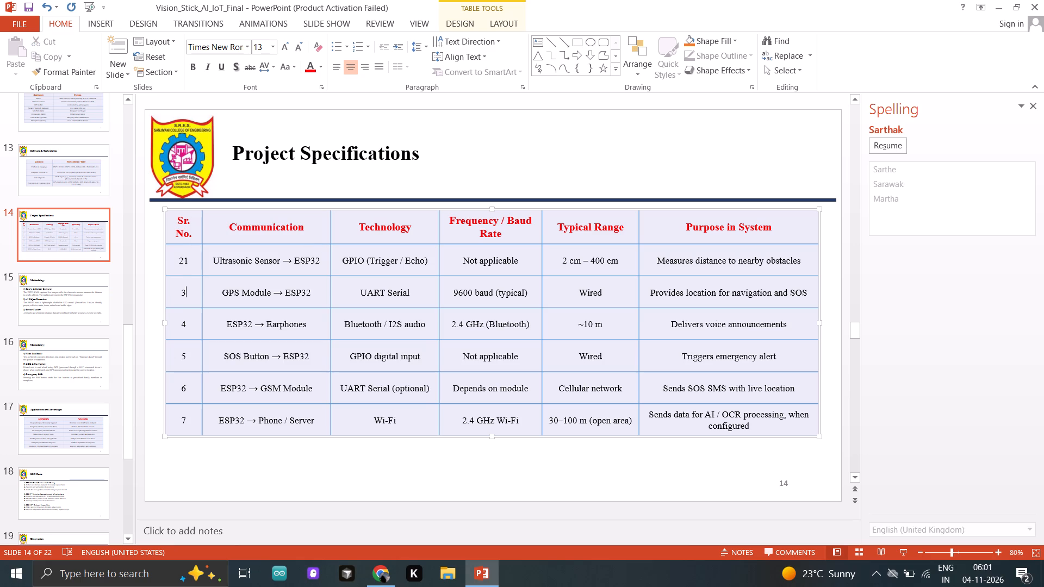
pyautogui.press('BackSpace')
pyautogui.press('1')
pyautogui.press('BackSpace')
pyautogui.press('2')
pyautogui.press('Down')
pyautogui.press('BackSpace')
pyautogui.press('3')
pyautogui.press('Down')
pyautogui.press('BackSpace')
pyautogui.press('4')
pyautogui.press('Down')
pyautogui.press('BackSpace')
pyautogui.press('5')
pyautogui.press('Down')
pyautogui.press('BackSpace')
pyautogui.press('6')
pyautogui.click(184, 257)
pyautogui.press('BackSpace')
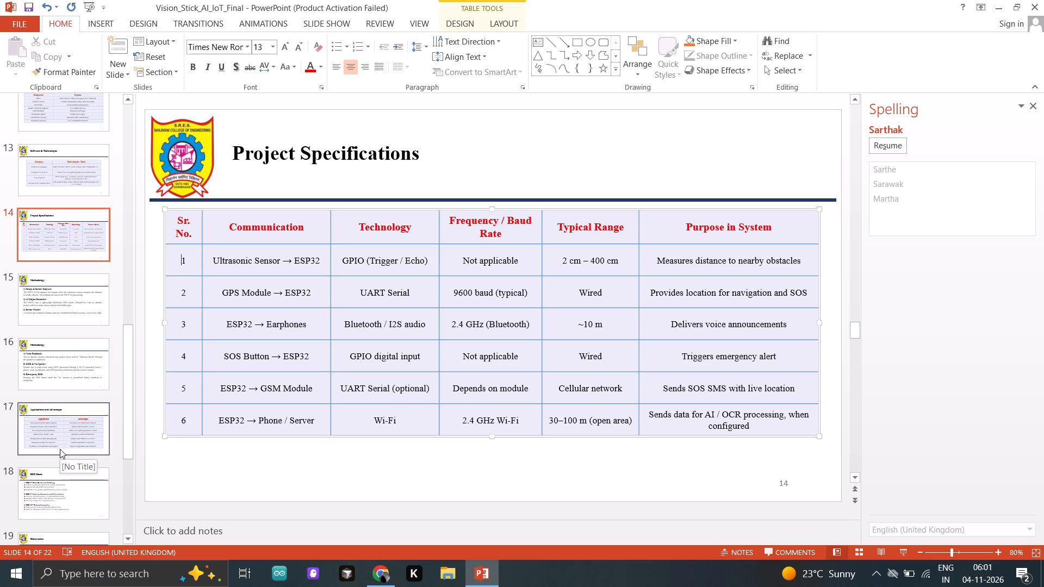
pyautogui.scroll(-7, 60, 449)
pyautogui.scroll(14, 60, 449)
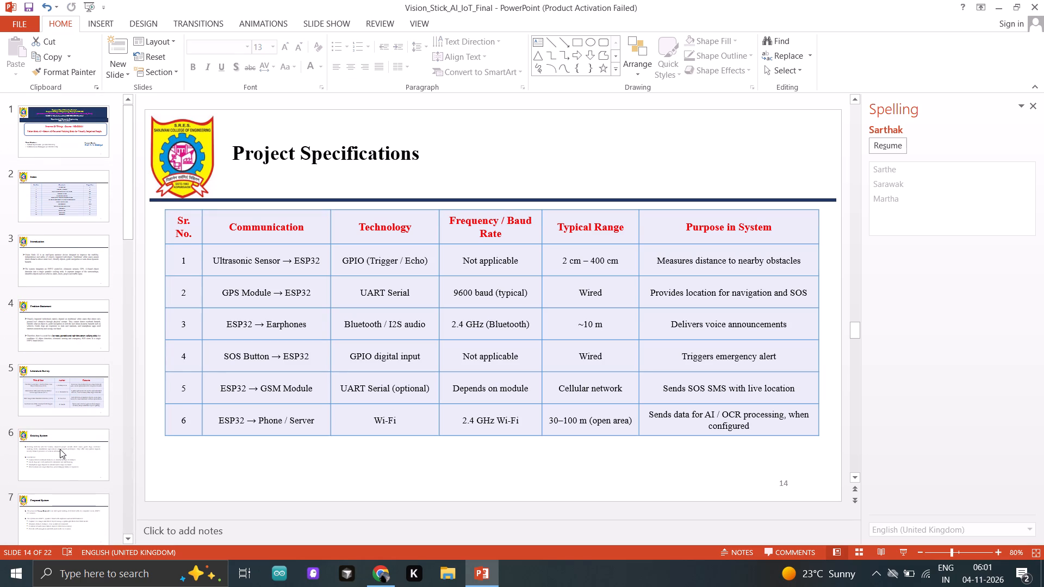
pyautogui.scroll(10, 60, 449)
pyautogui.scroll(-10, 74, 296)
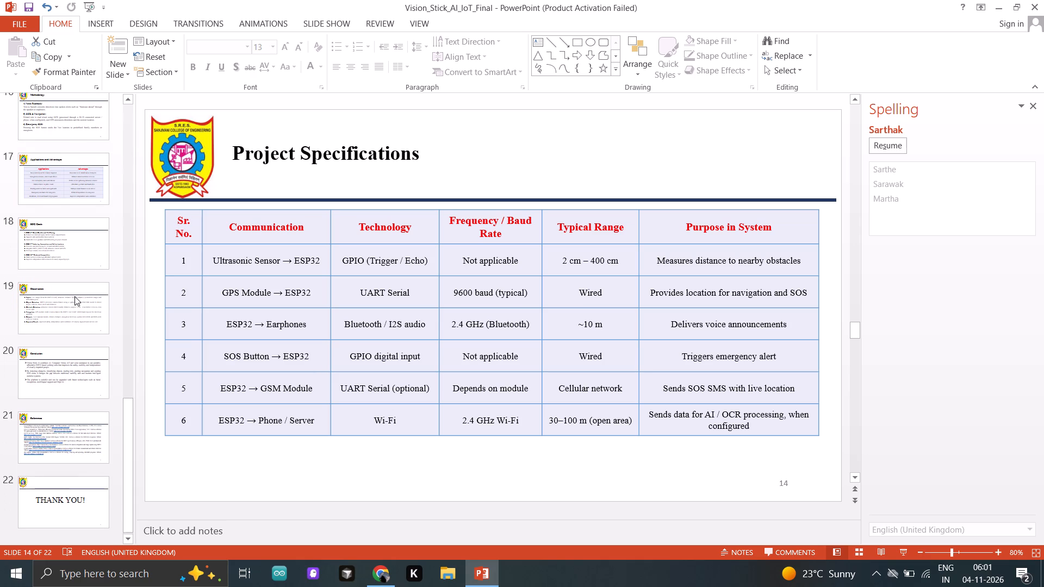
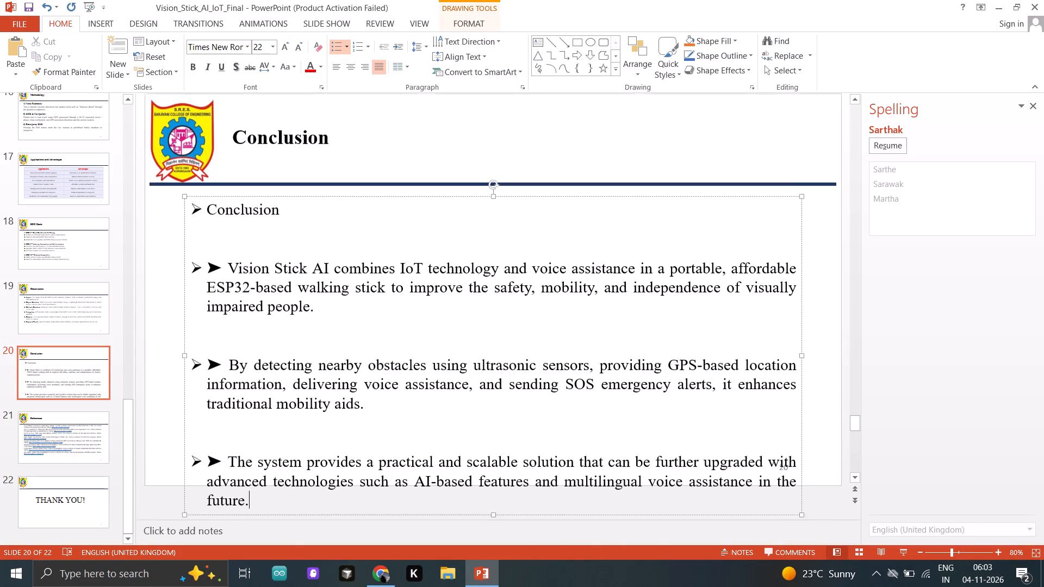
# Delete the redundant "Conclusion" bullet and the extra blank line beneath it from the body text of the Conclusion slide.
pyautogui.scroll(-2, 543, 508)
pyautogui.scroll(1, 472, 391)
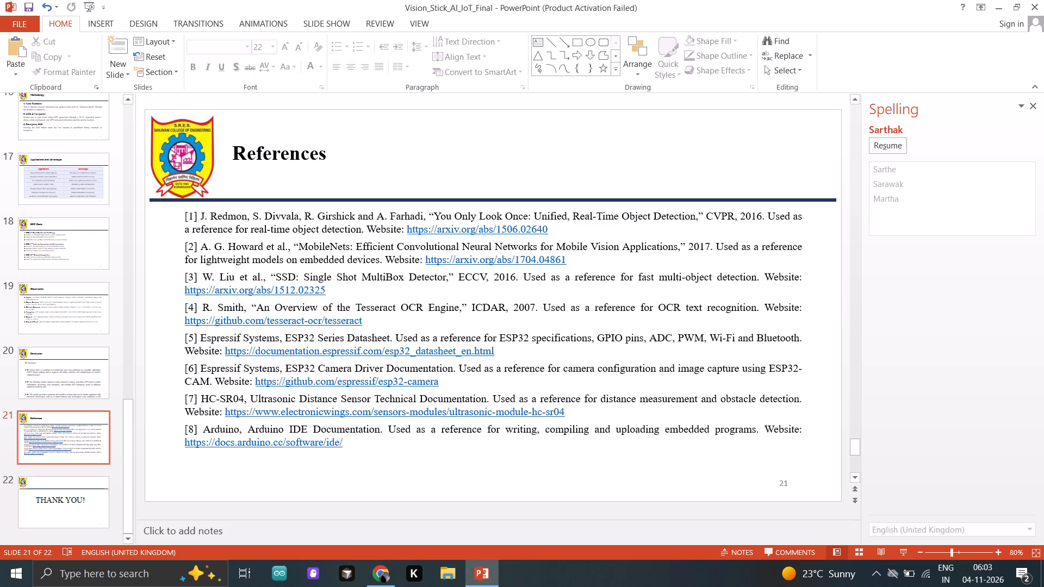
pyautogui.click(43, 389)
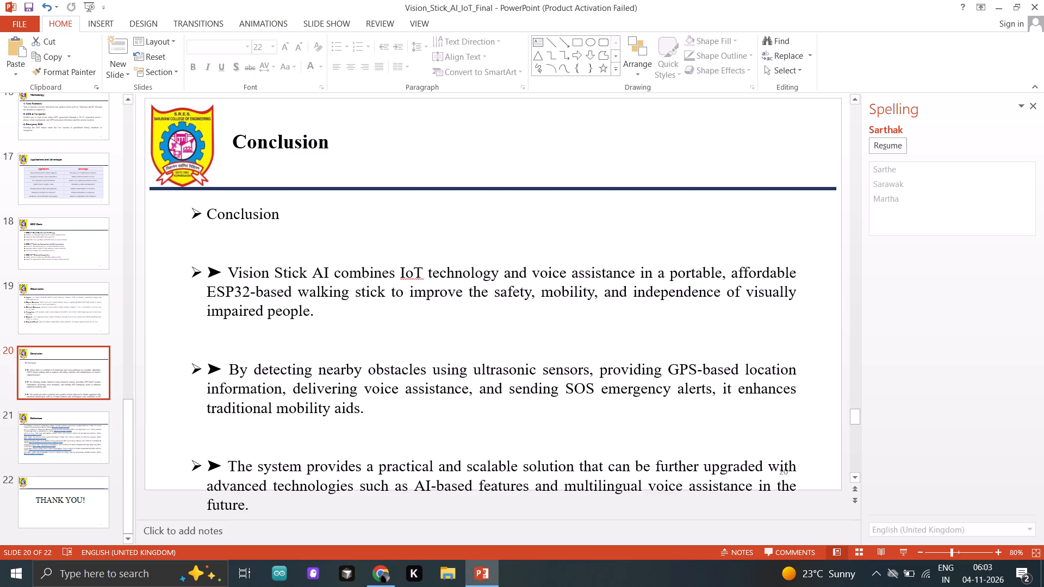
pyautogui.moveTo(285, 217); pyautogui.dragTo(175, 217)
pyautogui.press('BackSpace')
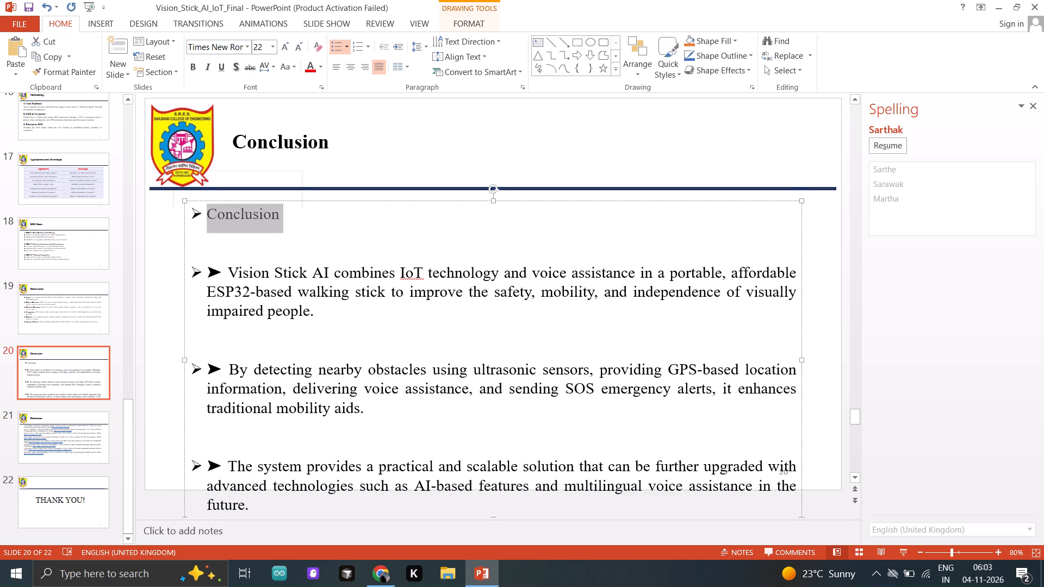
pyautogui.press('BackSpace')
pyautogui.press('BackSpace')
pyautogui.press('BackSpace')
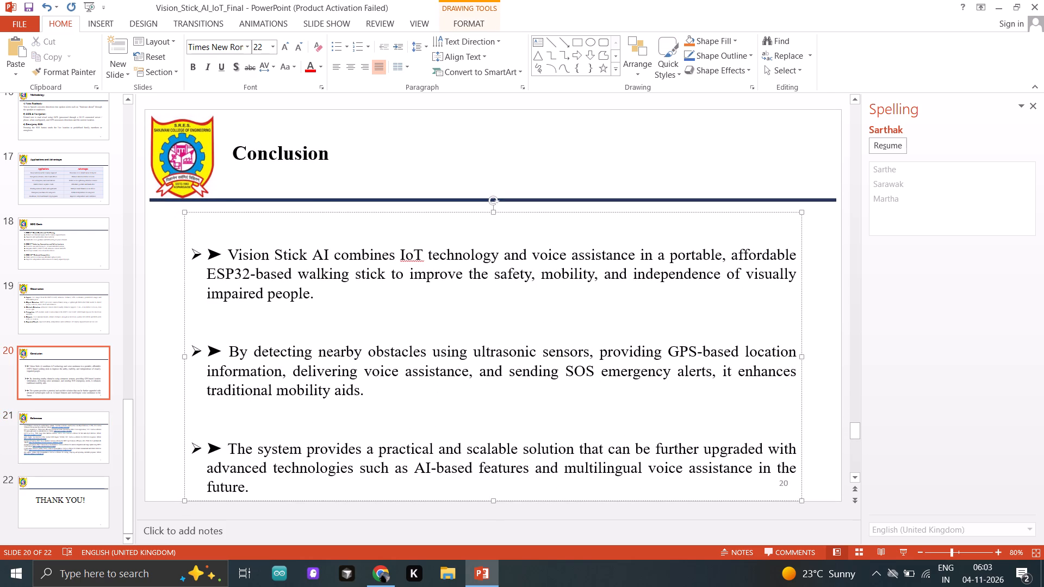
# Remove the duplicate ➤ arrow symbols at the start of the three Conclusion bullets, keeping their regular bullet markers.
pyautogui.click(234, 251)
pyautogui.click(229, 251)
pyautogui.press('BackSpace')
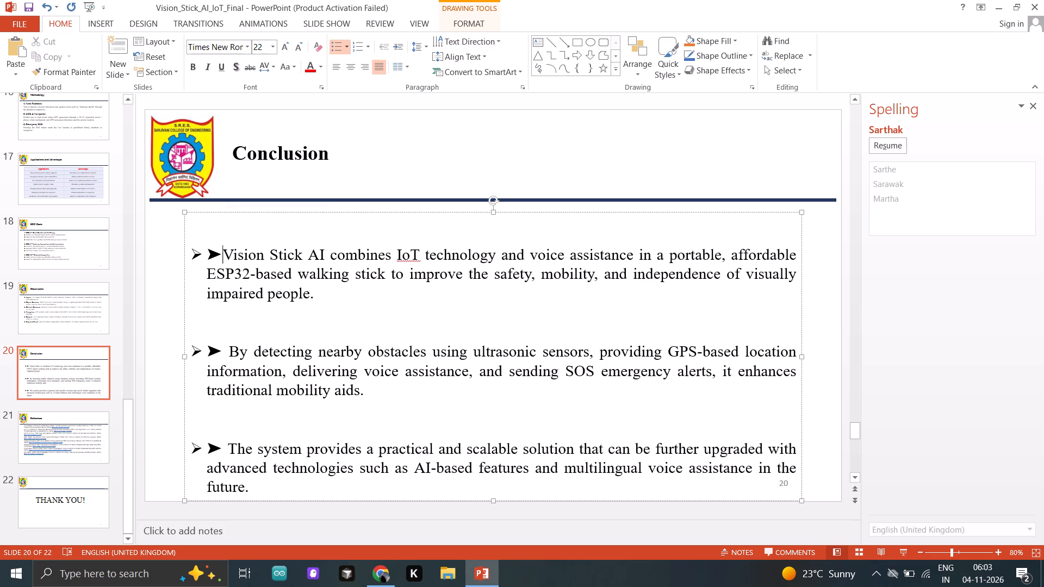
pyautogui.press('BackSpace')
pyautogui.click(220, 347)
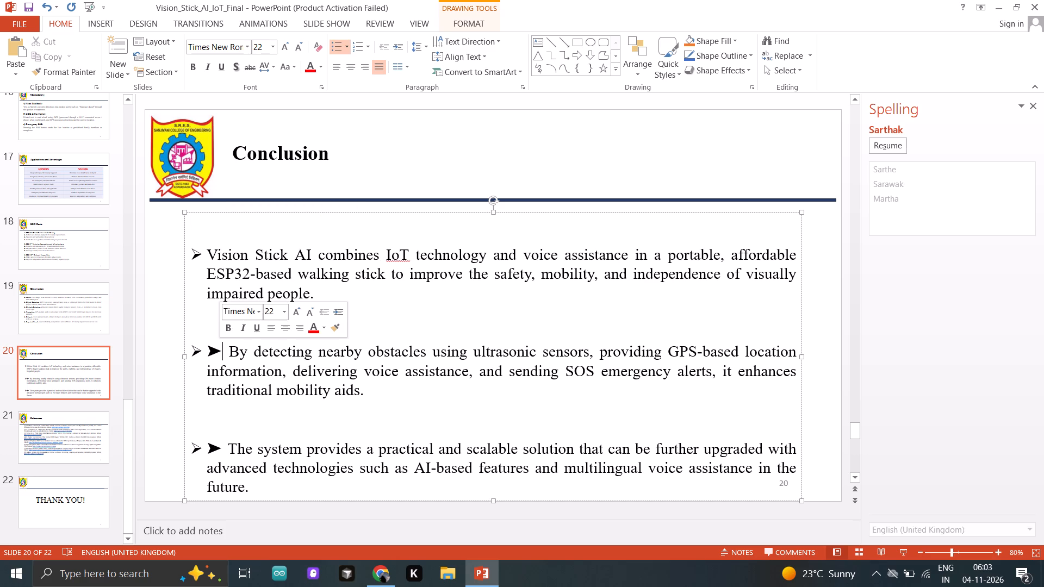
pyautogui.press('BackSpace')
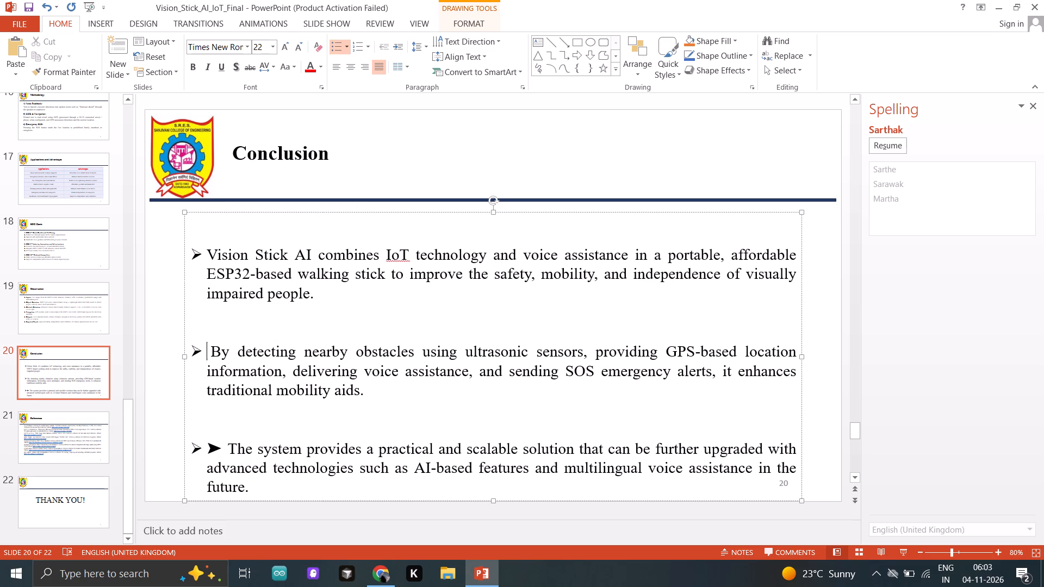
pyautogui.click(225, 449)
pyautogui.press('BackSpace')
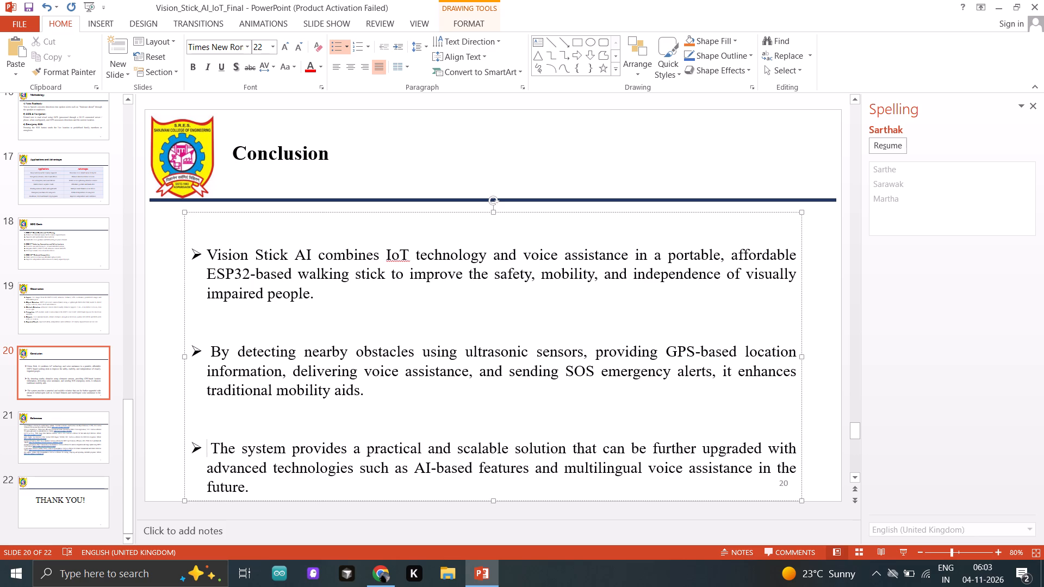
# Remove the blank line between the first and second Conclusion bullets, keeping "By detecting nearby obstacles" as its own bullet.
pyautogui.click(208, 356)
pyautogui.press('BackSpace')
pyautogui.press('BackSpace')
pyautogui.press('space')
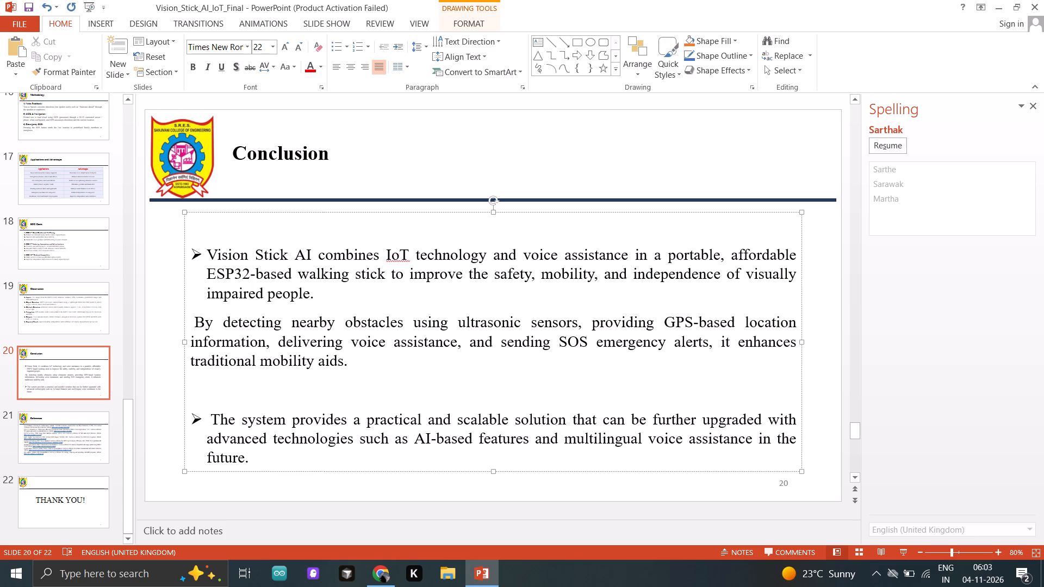
pyautogui.press('space')
pyautogui.press('space')
pyautogui.press('space')
pyautogui.press('space')
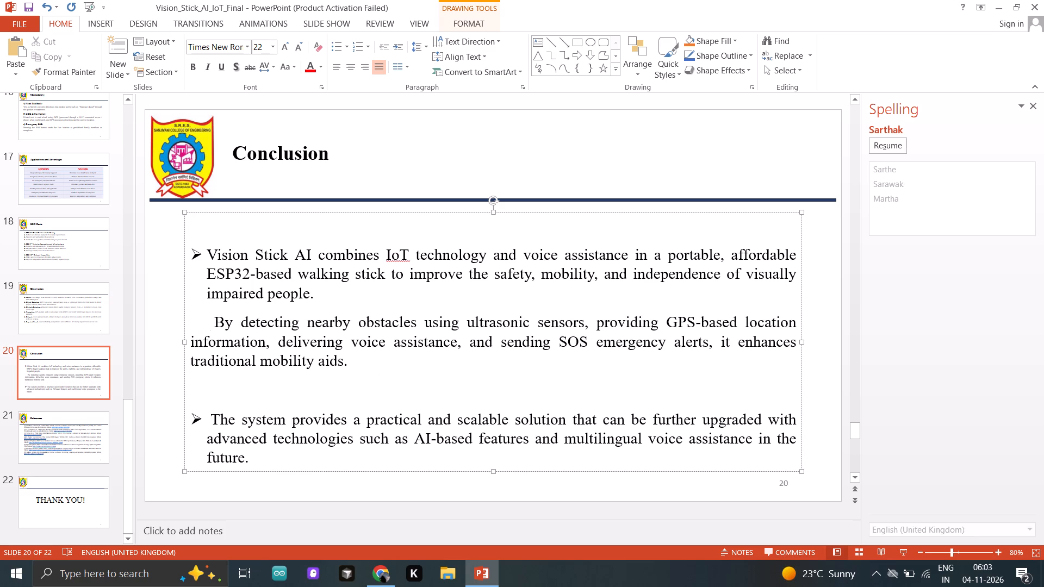
pyautogui.press('BackSpace')
pyautogui.press('BackSpace')
pyautogui.press('BackSpace')
pyautogui.press('BackSpace')
pyautogui.press('BackSpace')
pyautogui.press('BackSpace')
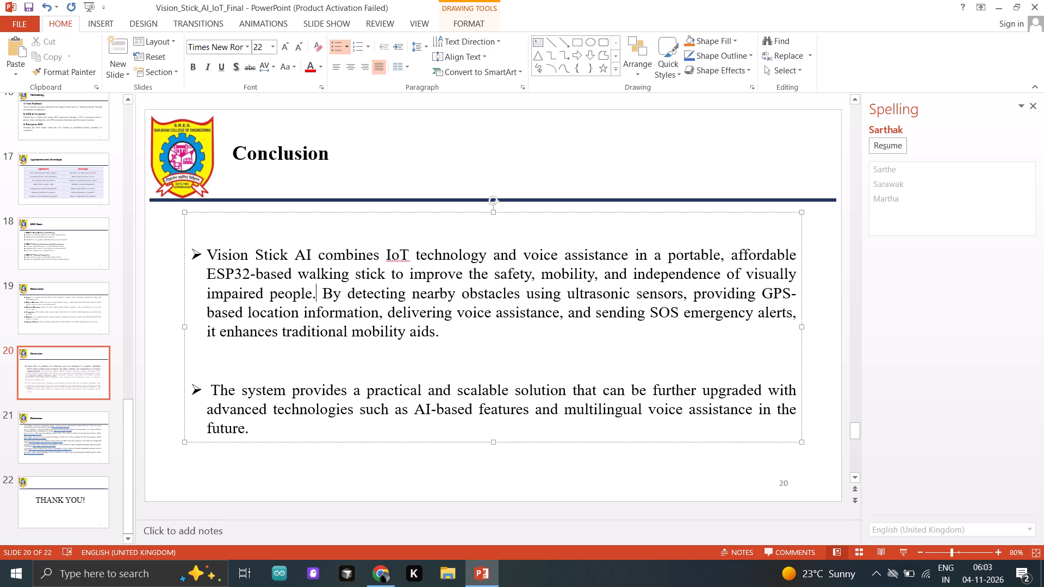
pyautogui.press('Return')
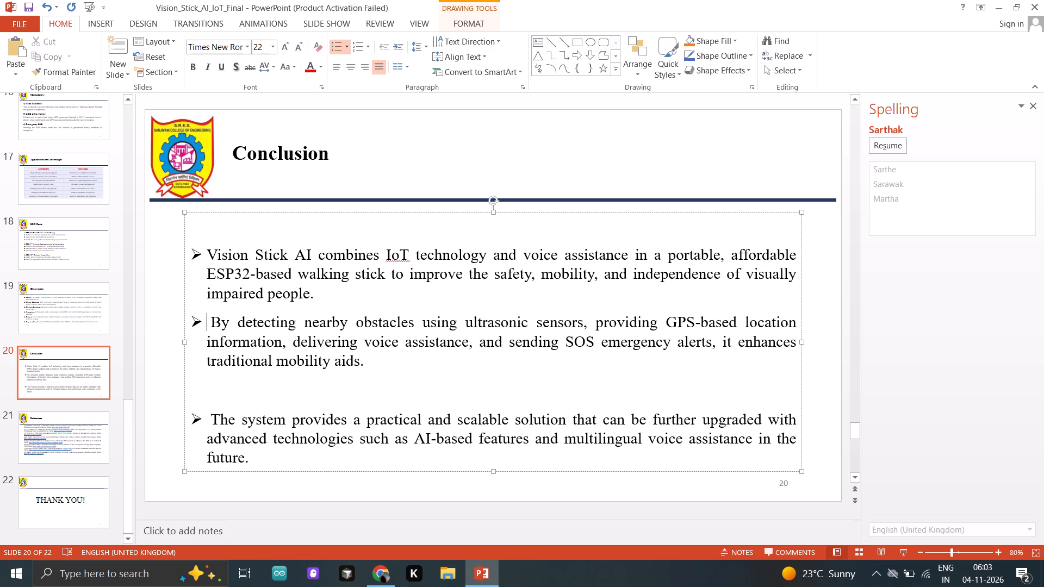
# Remove the leading space and the blank line before the Conclusion bullet "The system provides a practical and scalable solution".
pyautogui.click(210, 421)
pyautogui.press('BackSpace')
pyautogui.press('BackSpace')
pyautogui.press('BackSpace')
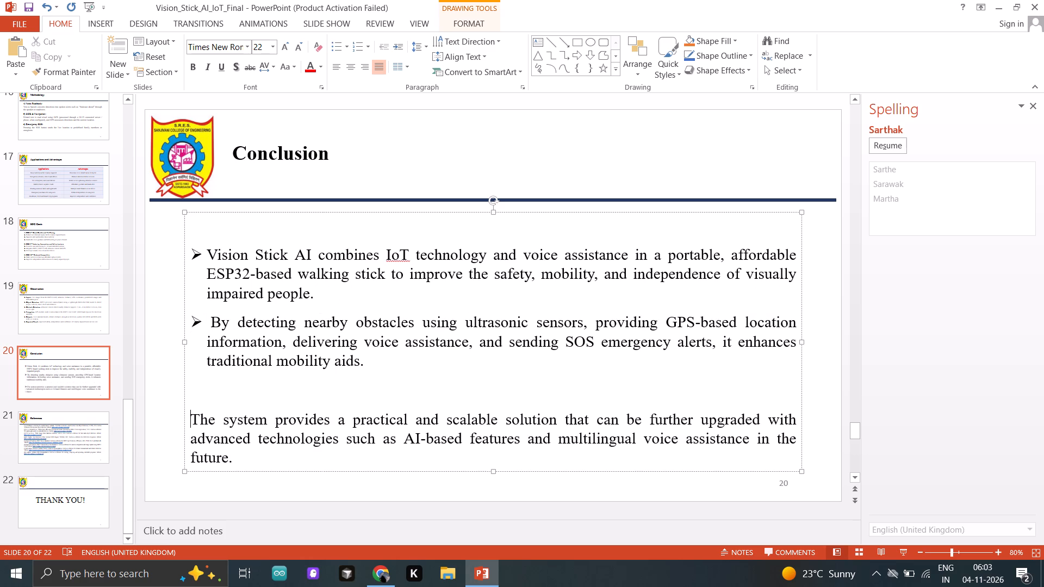
pyautogui.press('BackSpace')
pyautogui.press('Return')
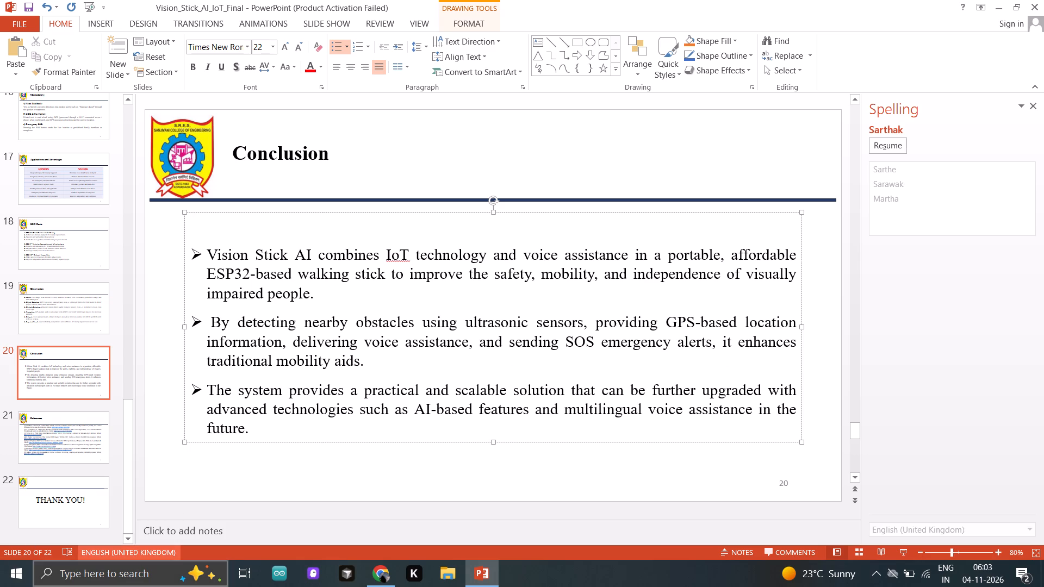
pyautogui.click(180, 486)
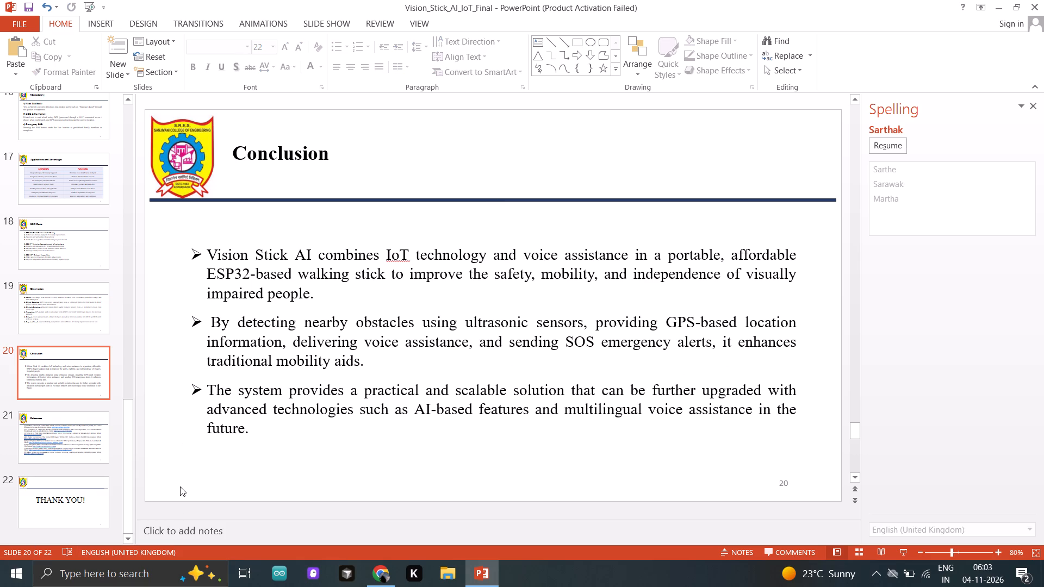
# Open the Observation slide.
pyautogui.scroll(-1, 86, 419)
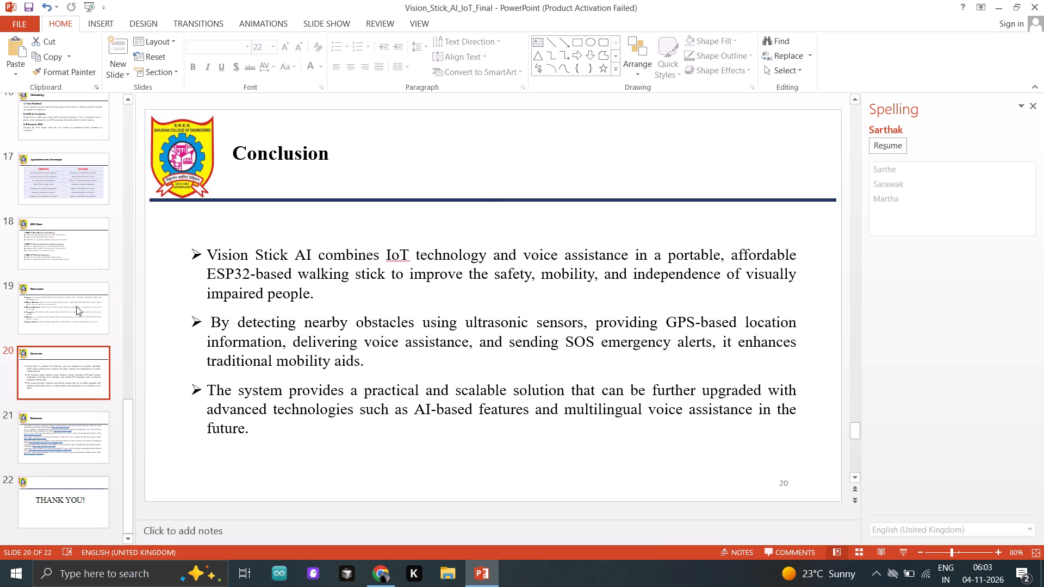
pyautogui.click(76, 306)
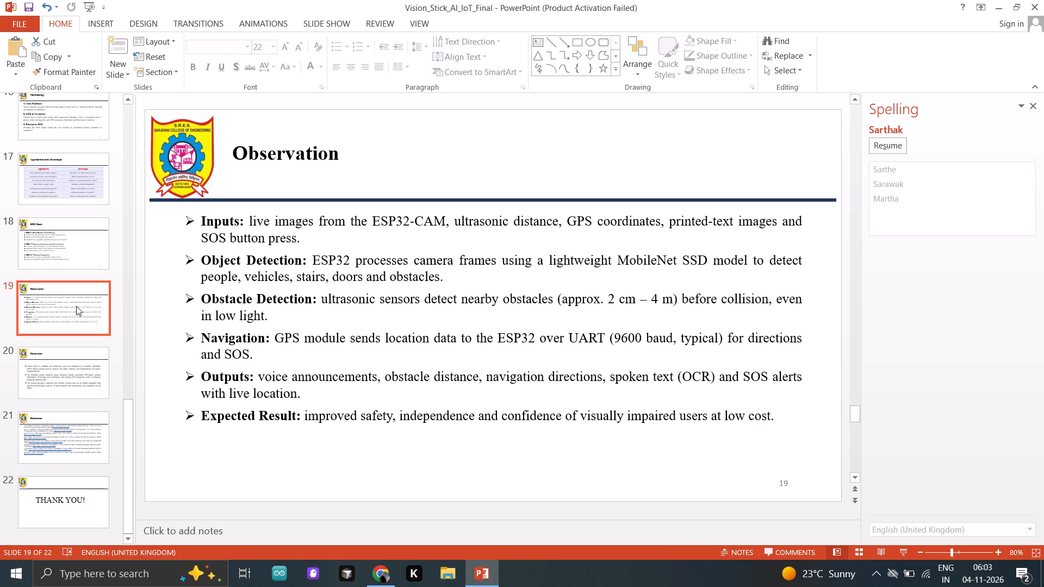
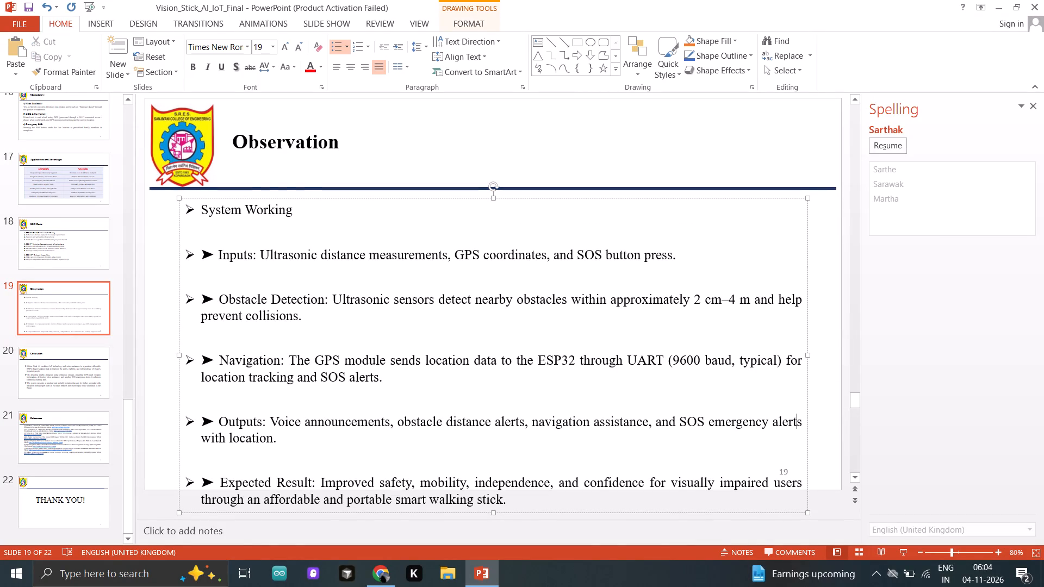
# Delete the "System Working" line and the blank line below it from the Observation slide's text.
pyautogui.moveTo(302, 202); pyautogui.dragTo(158, 202)
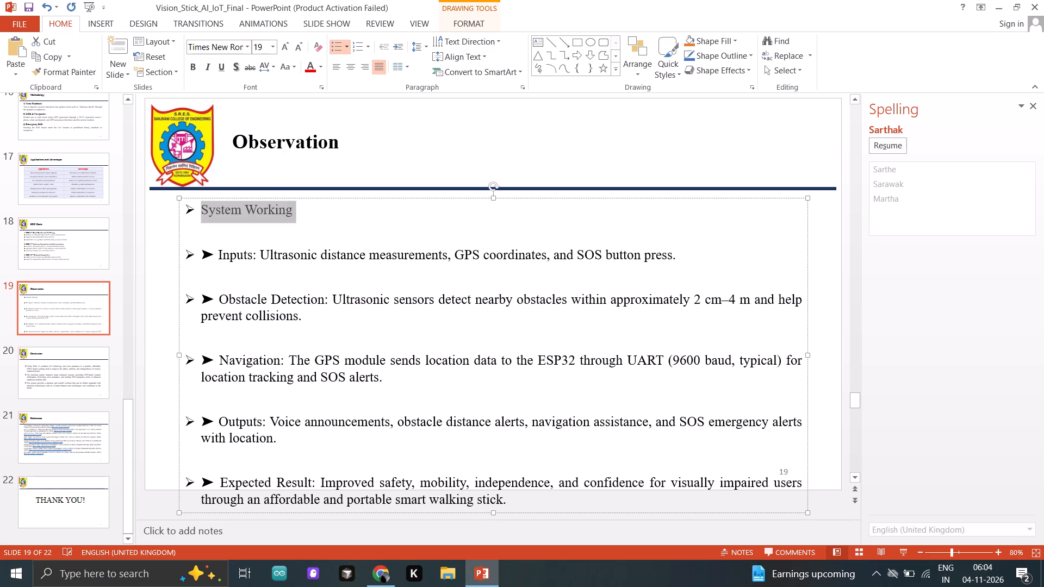
pyautogui.moveTo(158, 202); pyautogui.dragTo(152, 200)
pyautogui.press('BackSpace')
pyautogui.press('BackSpace')
pyautogui.press('BackSpace')
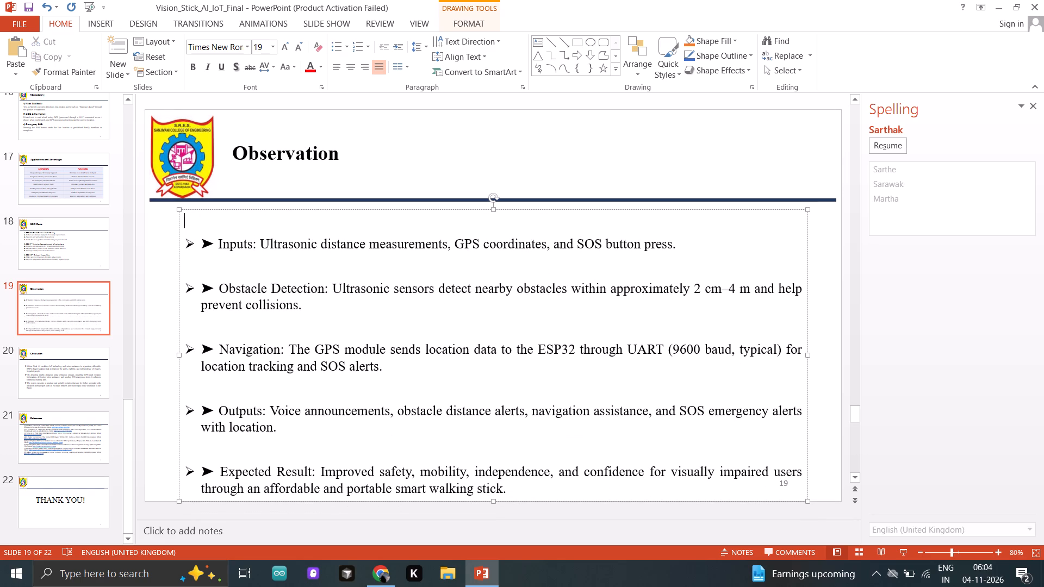
# Strip the bullet and duplicate ➤ arrow from the "Inputs" line and remove the empty line above it.
pyautogui.click(214, 245)
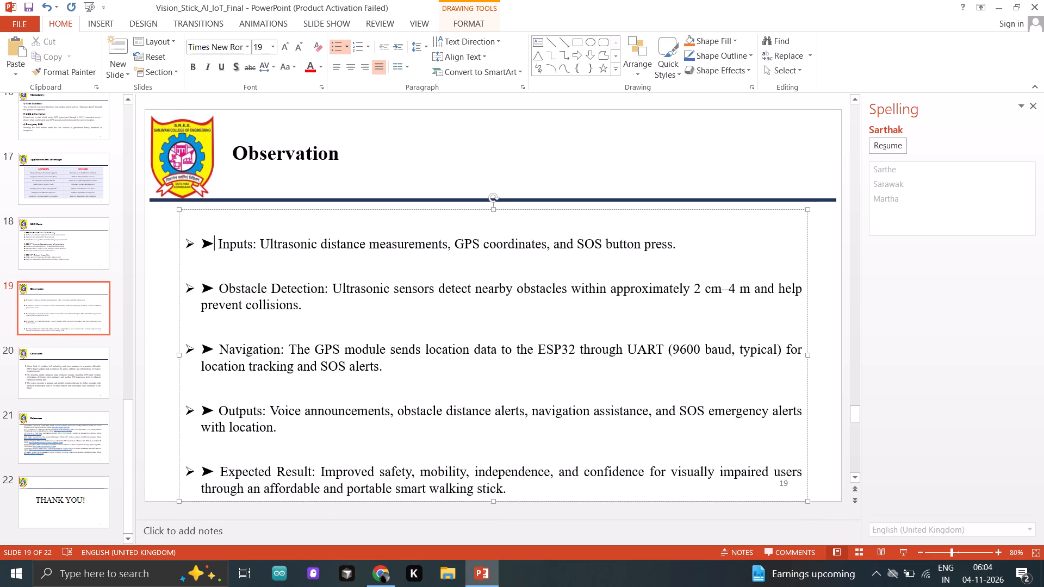
pyautogui.press('BackSpace')
pyautogui.press('BackSpace')
pyautogui.press('BackSpace')
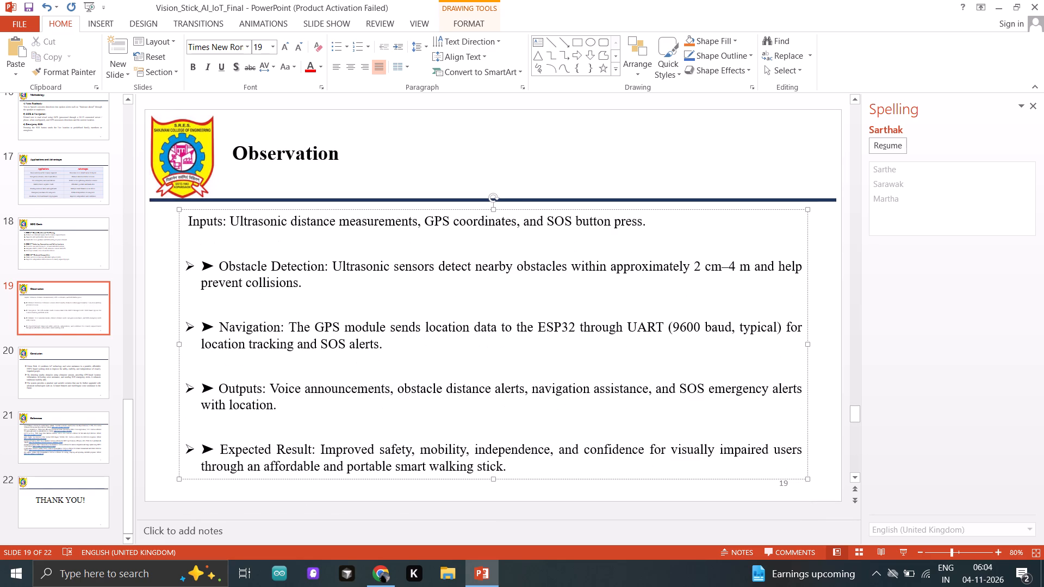
pyautogui.press('space')
# Remove the bullet, ➤ arrow and blank line before "Obstacle Detection", keeping it as its own paragraph.
pyautogui.click(214, 268)
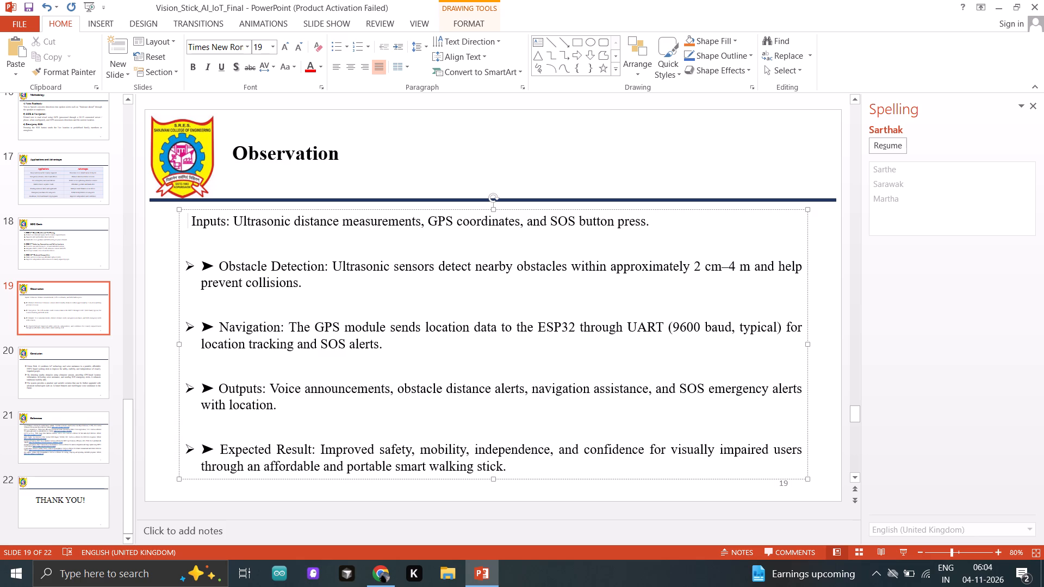
pyautogui.press('BackSpace')
pyautogui.press('BackSpace')
pyautogui.press('BackSpace')
pyautogui.press('BackSpace')
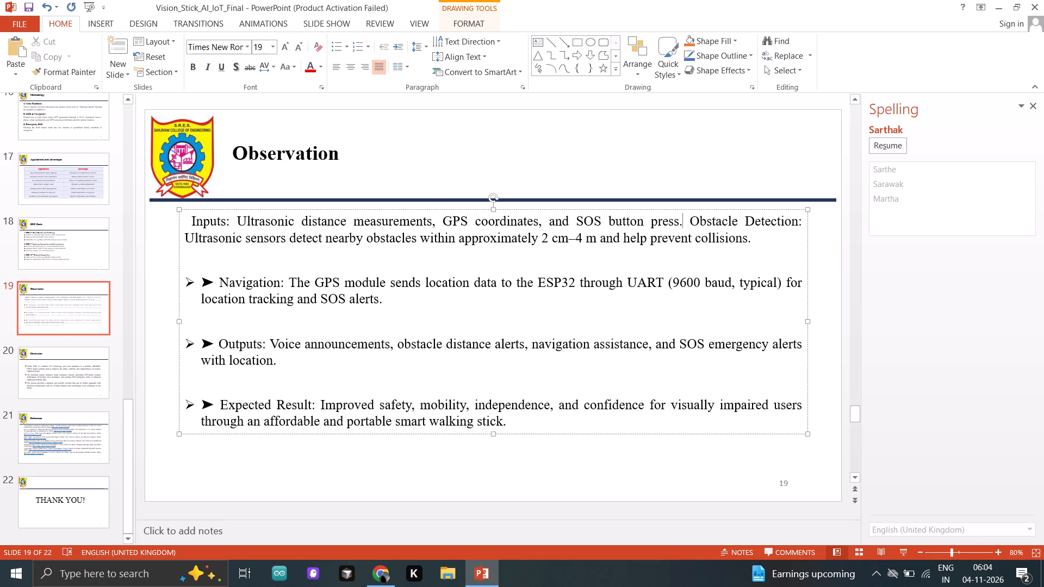
pyautogui.press('Return')
# Remove the bullet, ➤ arrow and blank line before "Navigation", keeping it as its own paragraph.
pyautogui.moveTo(213, 299); pyautogui.dragTo(201, 304)
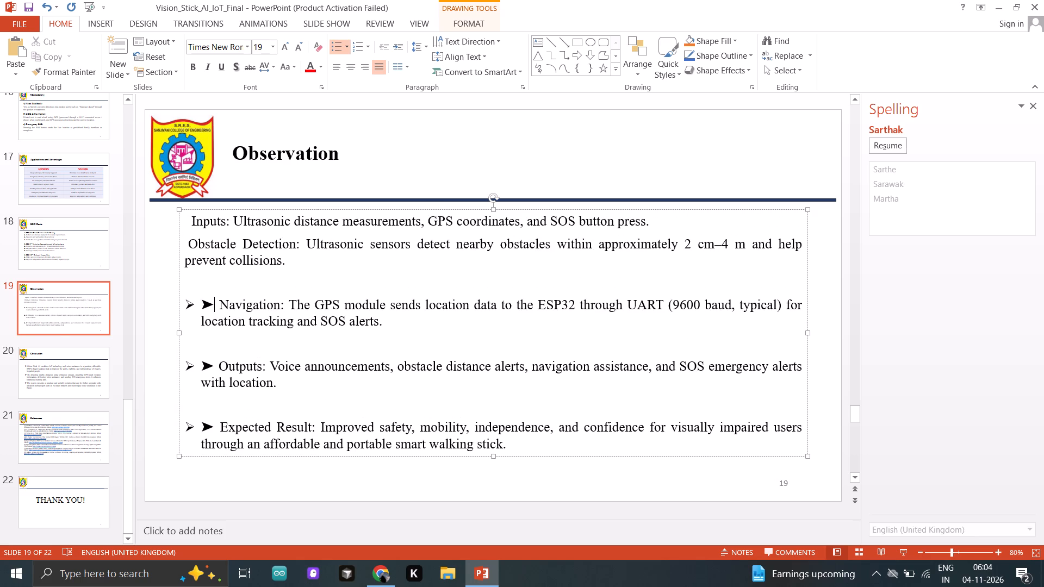
pyautogui.moveTo(201, 304); pyautogui.dragTo(177, 307)
pyautogui.press('BackSpace')
pyautogui.press('BackSpace')
pyautogui.press('BackSpace')
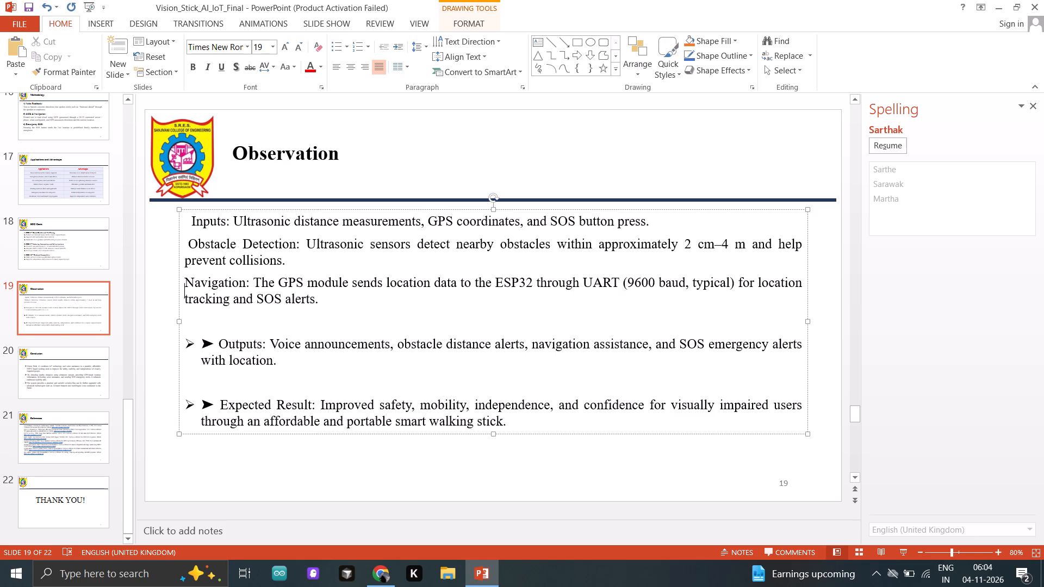
pyautogui.press('BackSpace')
pyautogui.press('Return')
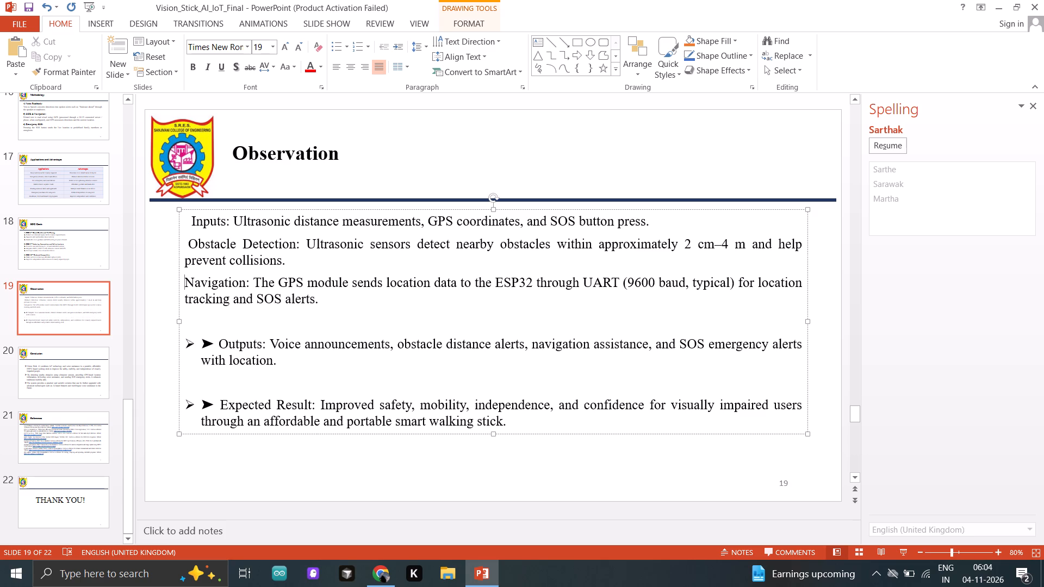
# Remove the bullet, ➤ arrow and blank line before "Outputs", keeping it as its own paragraph.
pyautogui.moveTo(216, 344); pyautogui.dragTo(153, 350)
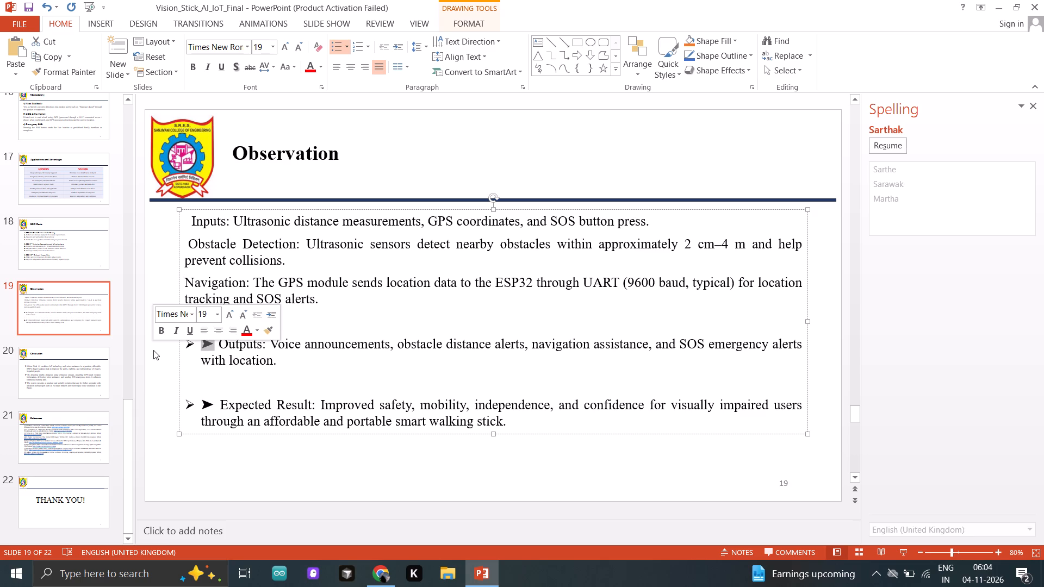
pyautogui.press('BackSpace')
pyautogui.press('BackSpace')
pyautogui.press('BackSpace')
pyautogui.press('BackSpace')
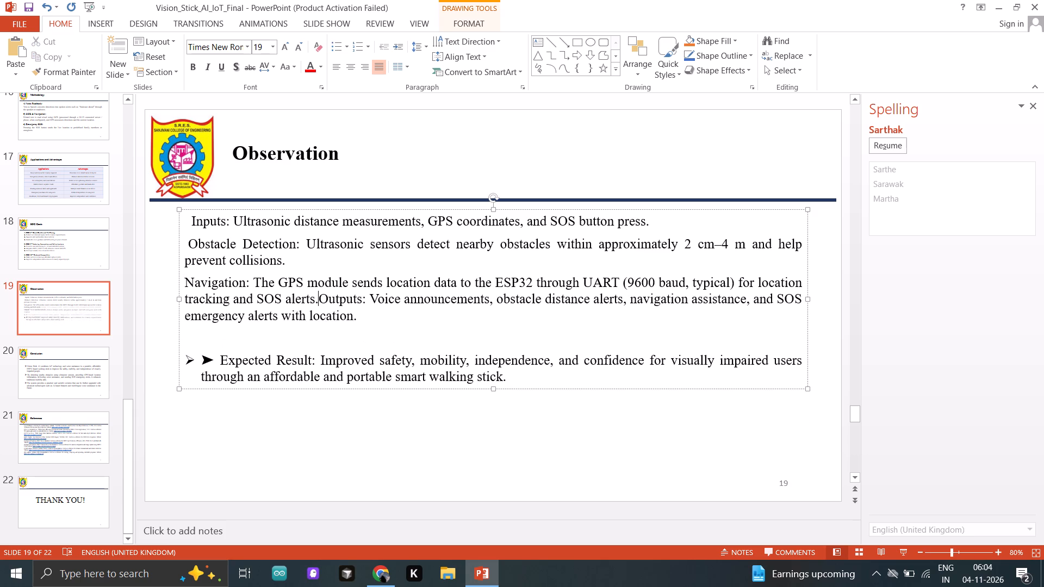
pyautogui.press('Return')
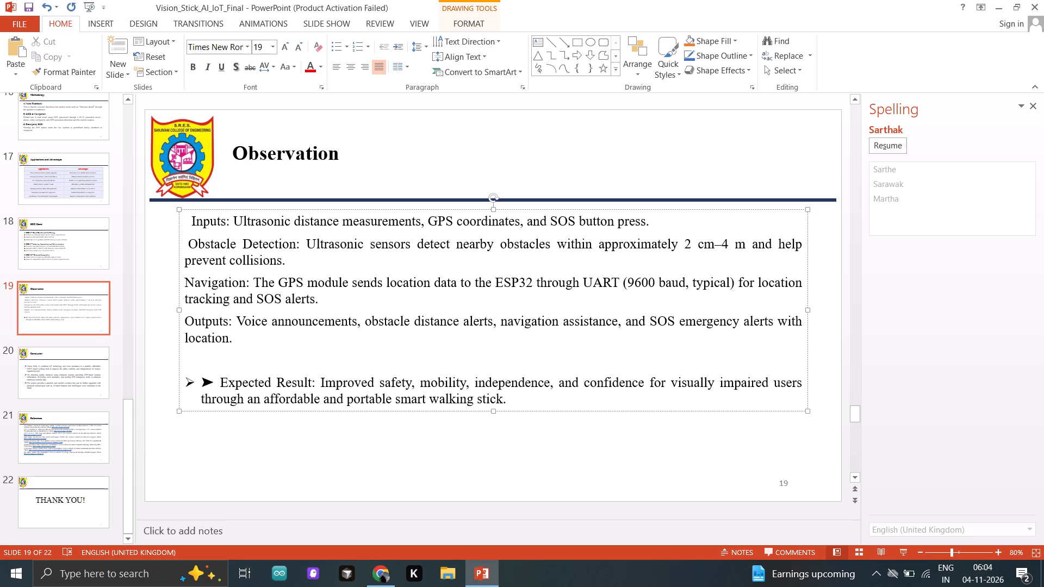
# Remove the bullet, ➤ arrow and blank line before "Expected Result", keeping it as its own paragraph.
pyautogui.moveTo(219, 386); pyautogui.dragTo(164, 389)
pyautogui.press('BackSpace')
pyautogui.press('BackSpace')
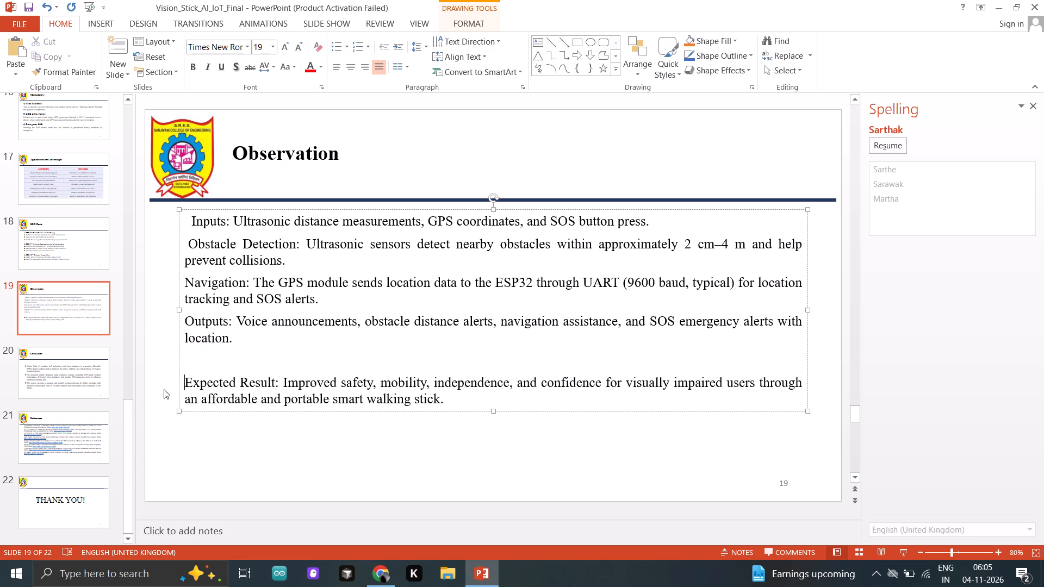
pyautogui.press('BackSpace')
pyautogui.press('BackSpace')
pyautogui.press('Return')
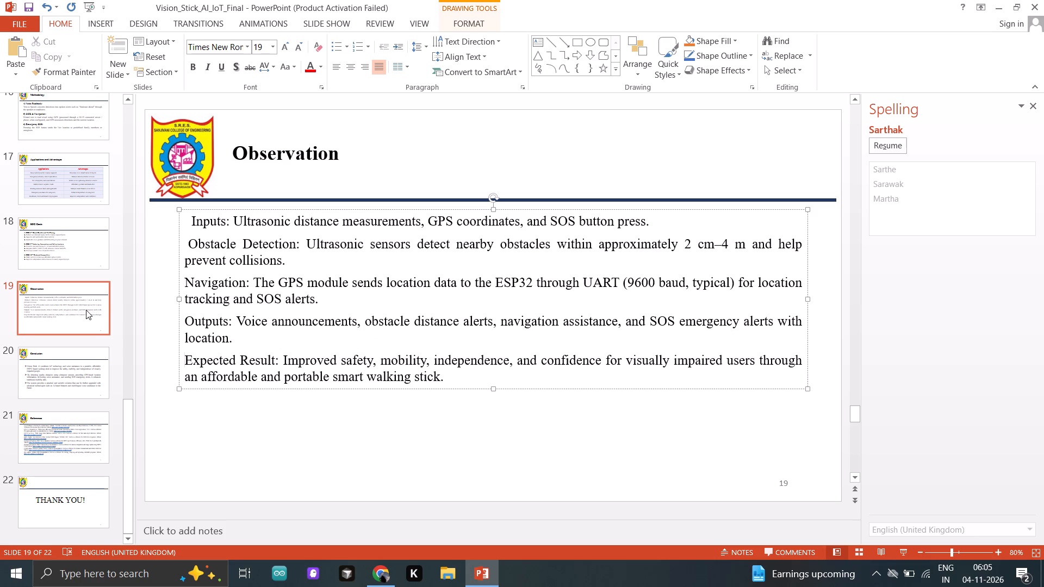
# Delete one extra leading space before "Inputs:" in the first Observation paragraph.
pyautogui.click(194, 220)
pyautogui.press('BackSpace')
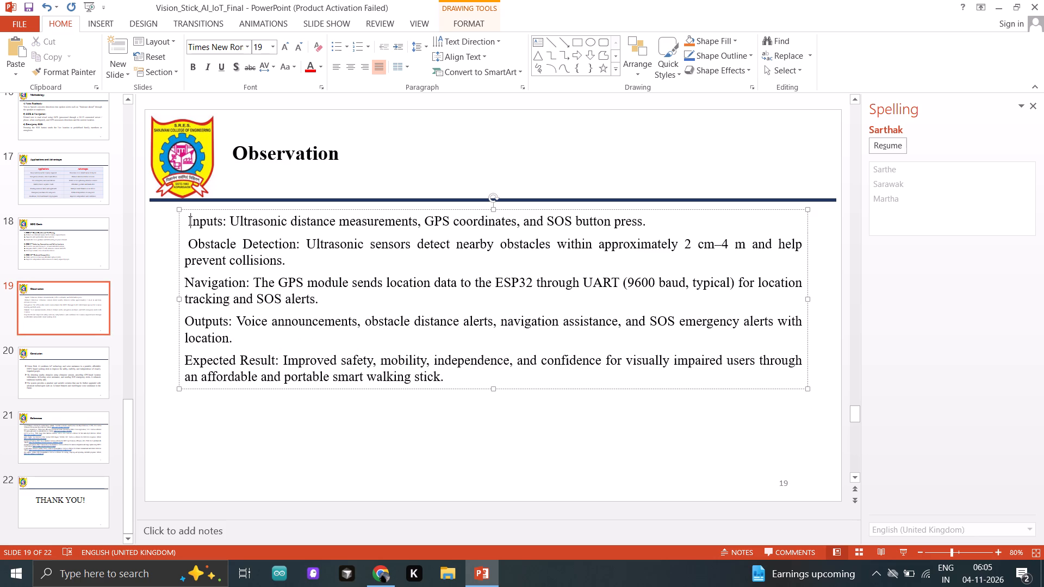
# Apply arrow bullets to all five Observation paragraphs, from "Inputs" through "Expected Result".
pyautogui.moveTo(194, 220); pyautogui.dragTo(542, 424)
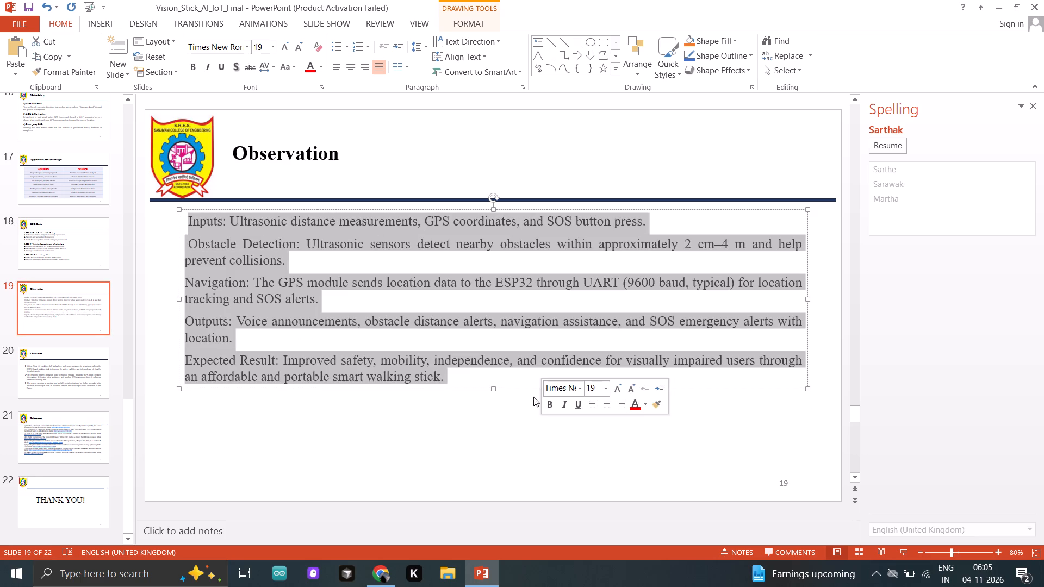
pyautogui.click(344, 50)
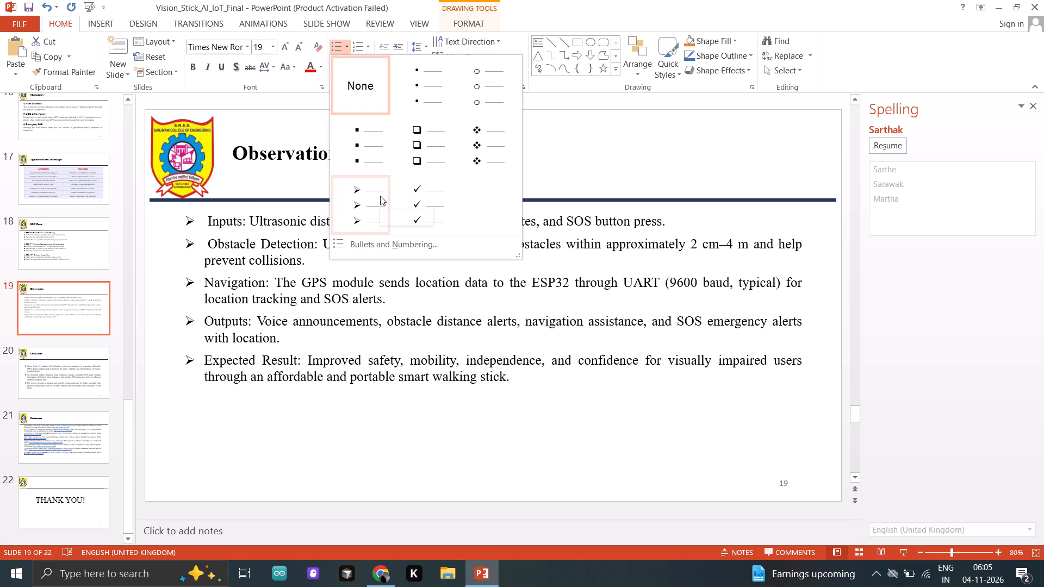
pyautogui.click(380, 196)
pyautogui.click(408, 284)
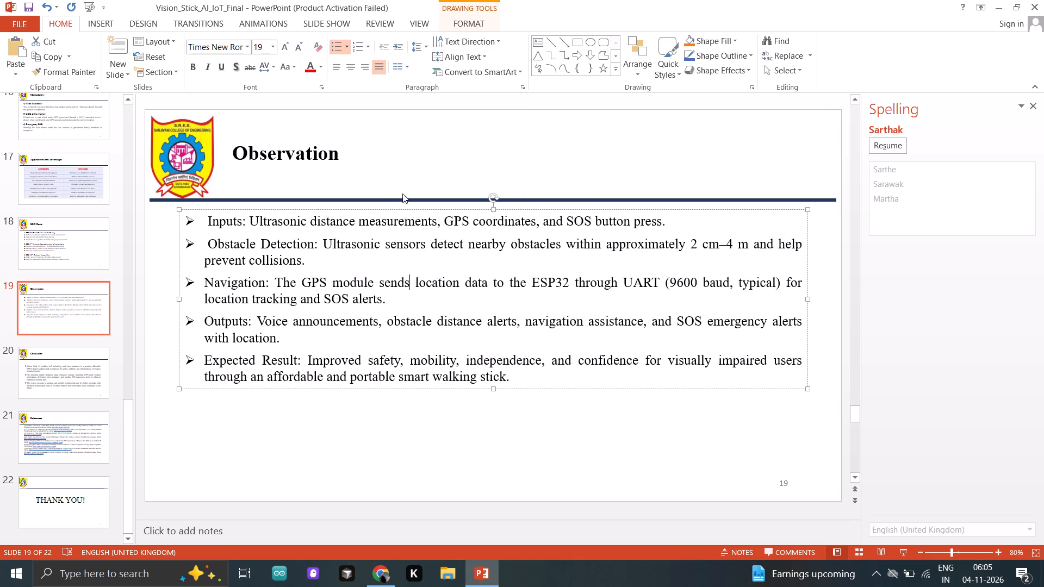
# Set the line spacing of all the Observation body text to 1.5.
pyautogui.click(206, 247)
pyautogui.hotkey('ctrl', 'a')
pyautogui.click(427, 48)
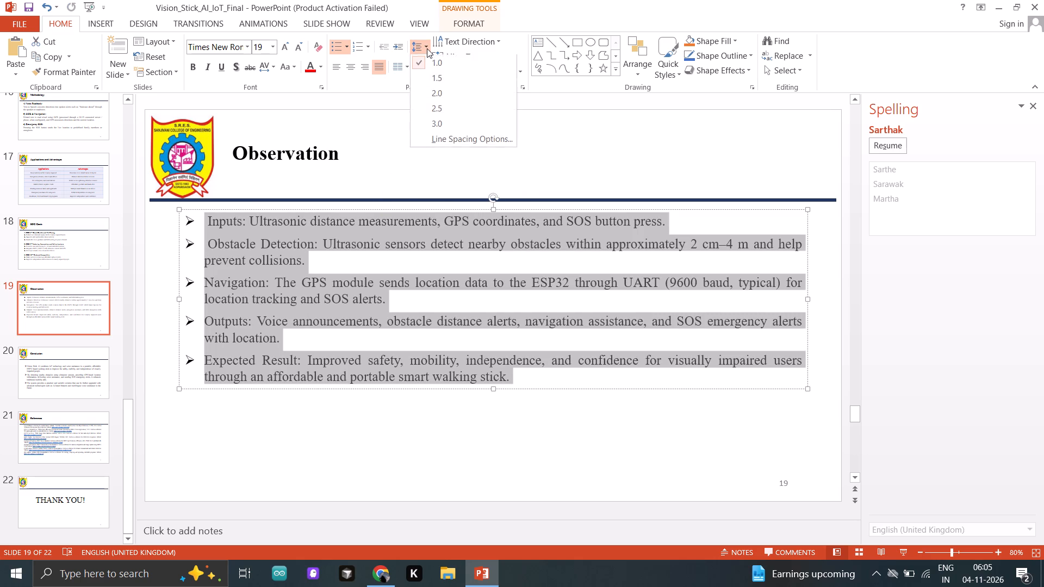
pyautogui.click(434, 81)
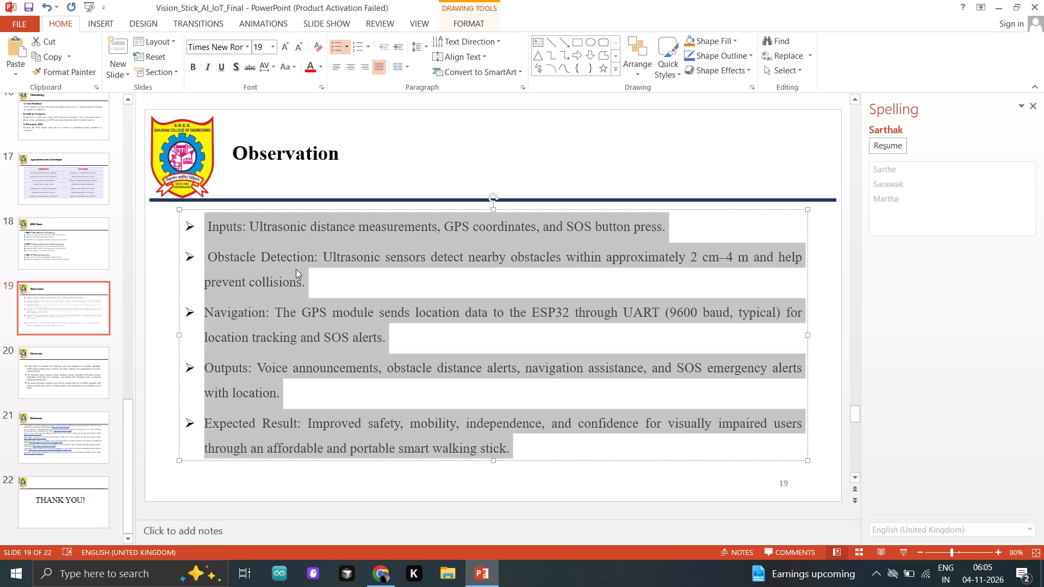
pyautogui.click(296, 269)
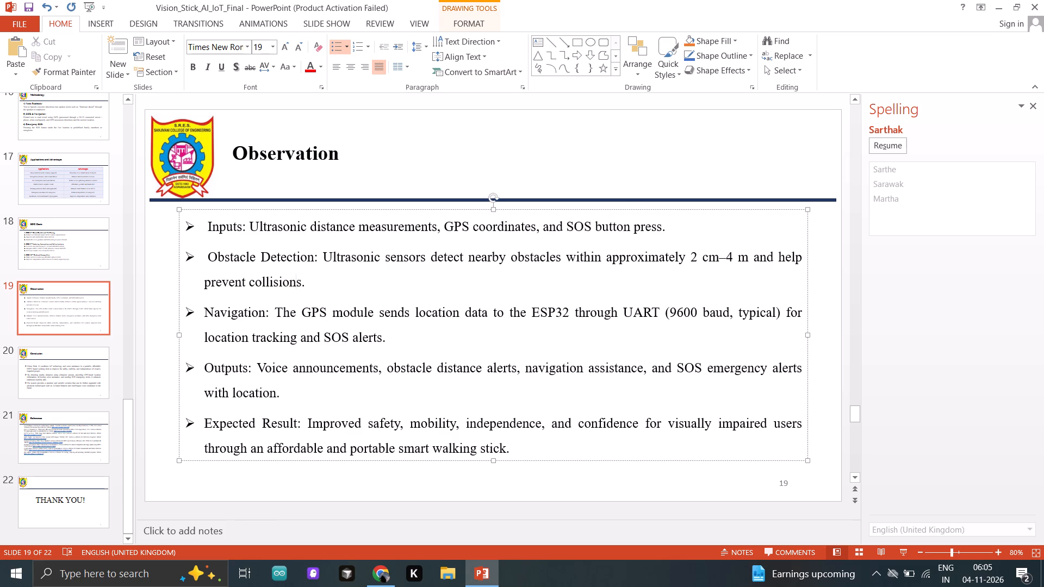
# Make the labels "Inputs:", "Obstacle Detection:" and "Navigation:" bold in the Observation bullets.
pyautogui.moveTo(245, 227); pyautogui.dragTo(200, 226)
pyautogui.click(206, 209)
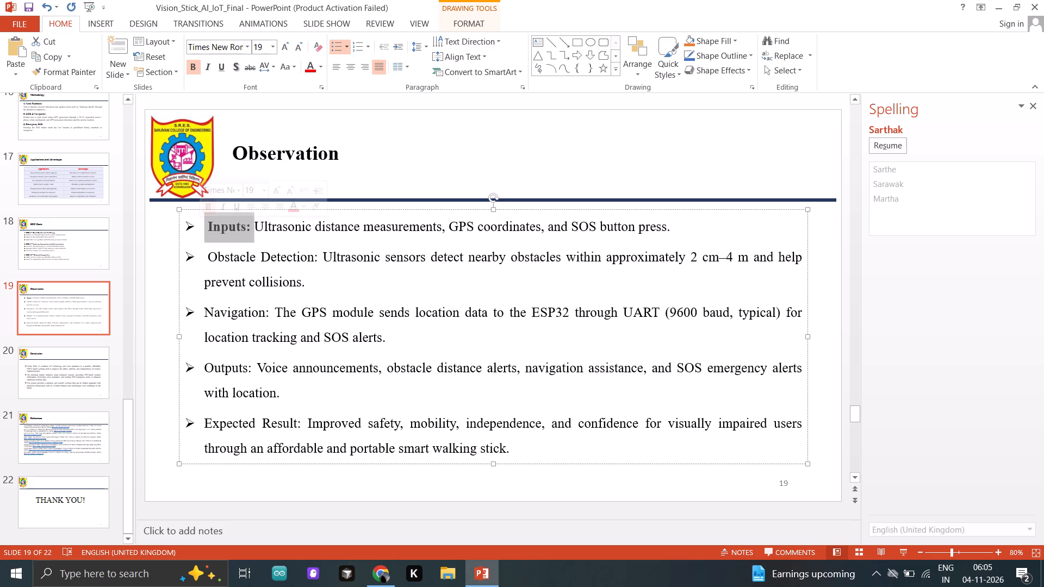
pyautogui.moveTo(316, 258); pyautogui.dragTo(221, 258)
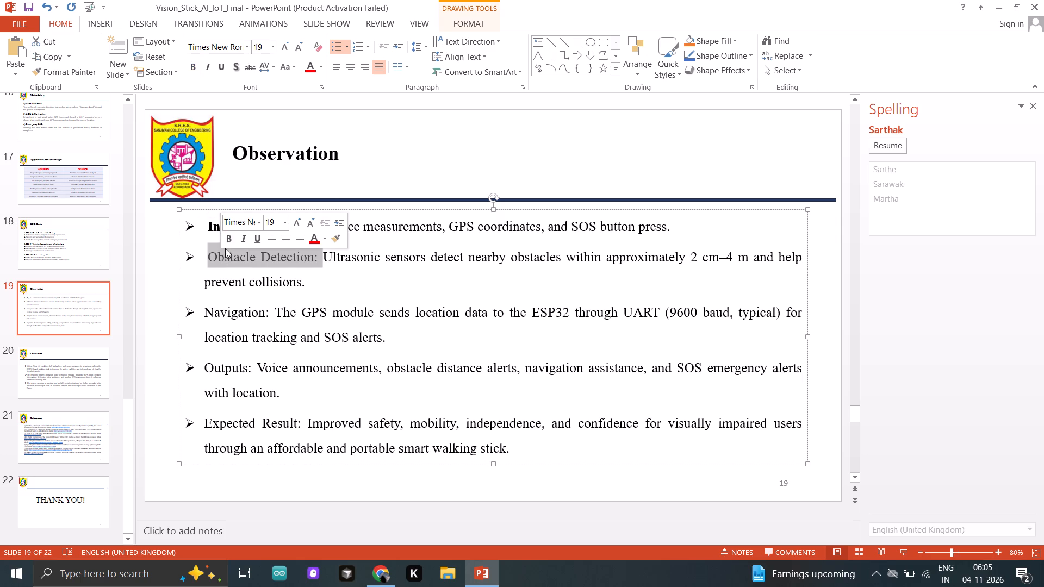
pyautogui.click(229, 241)
pyautogui.moveTo(204, 312); pyautogui.dragTo(255, 319)
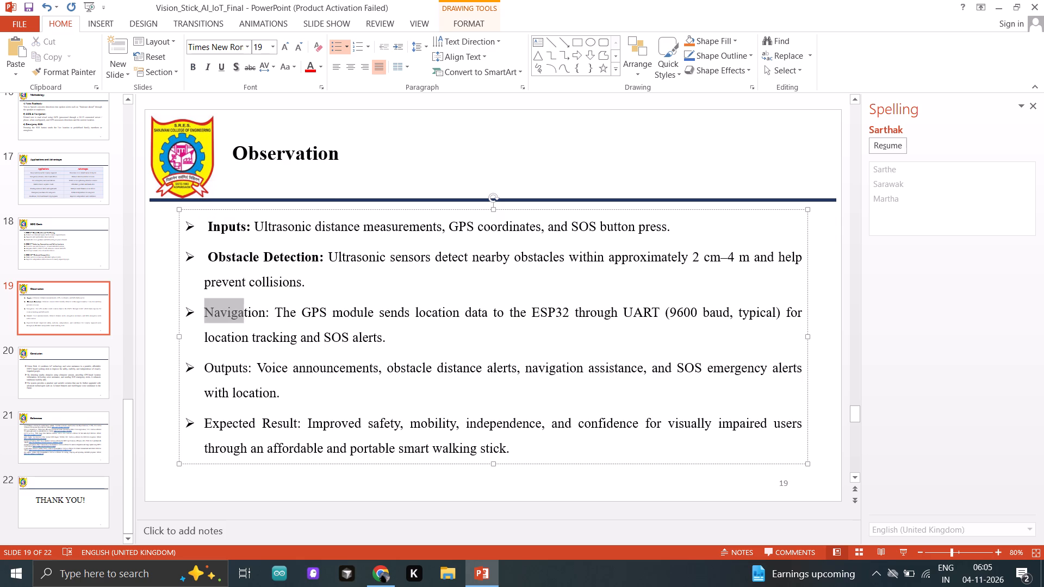
pyautogui.moveTo(255, 319); pyautogui.dragTo(271, 320)
pyautogui.click(280, 310)
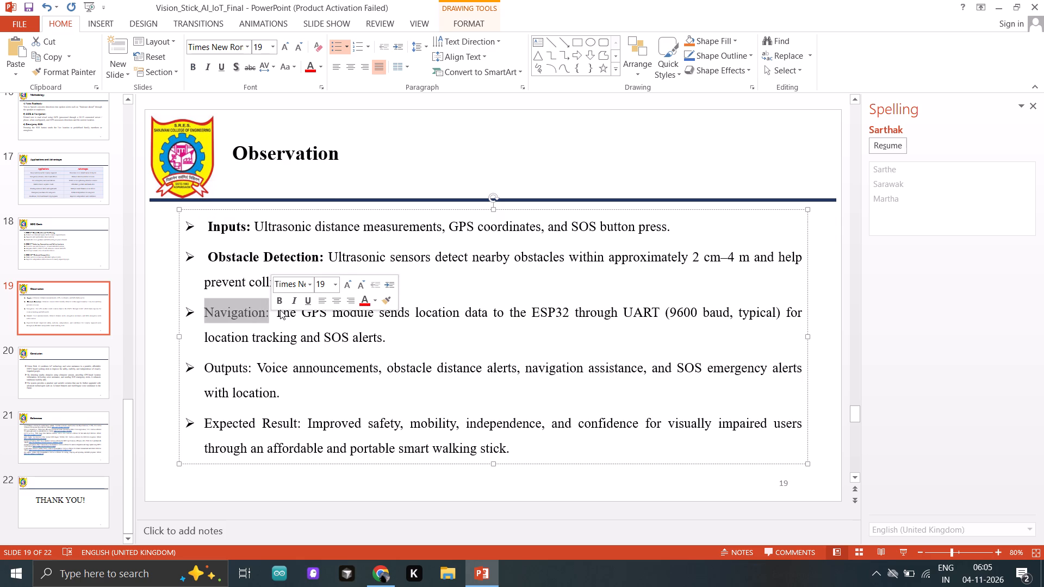
pyautogui.click(280, 305)
# Make the labels "Outputs:" and "Expected Result:" bold in the last two Observation bullets.
pyautogui.moveTo(250, 369); pyautogui.dragTo(219, 371)
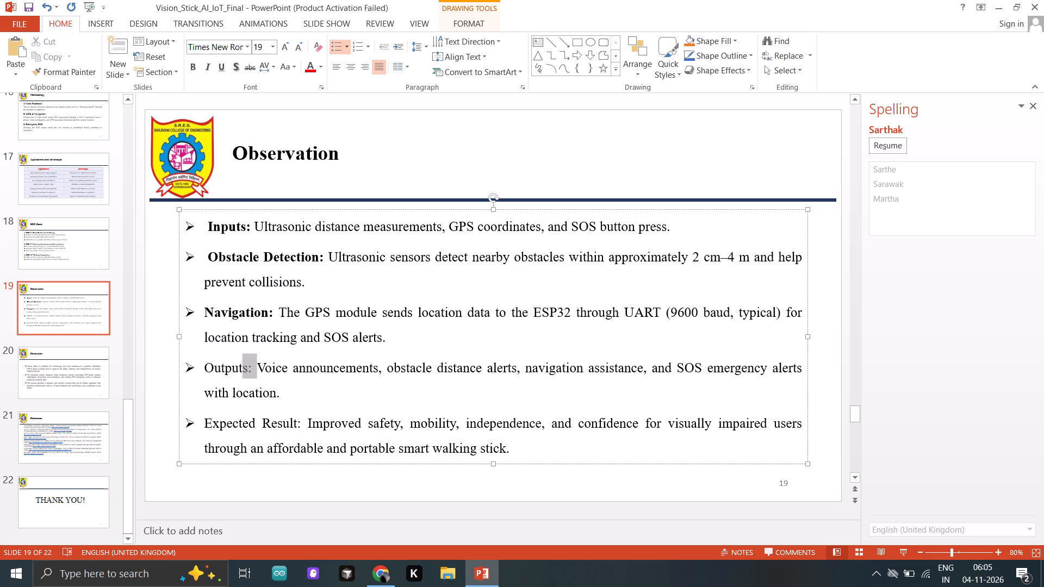
pyautogui.moveTo(219, 371); pyautogui.dragTo(190, 372)
pyautogui.click(199, 354)
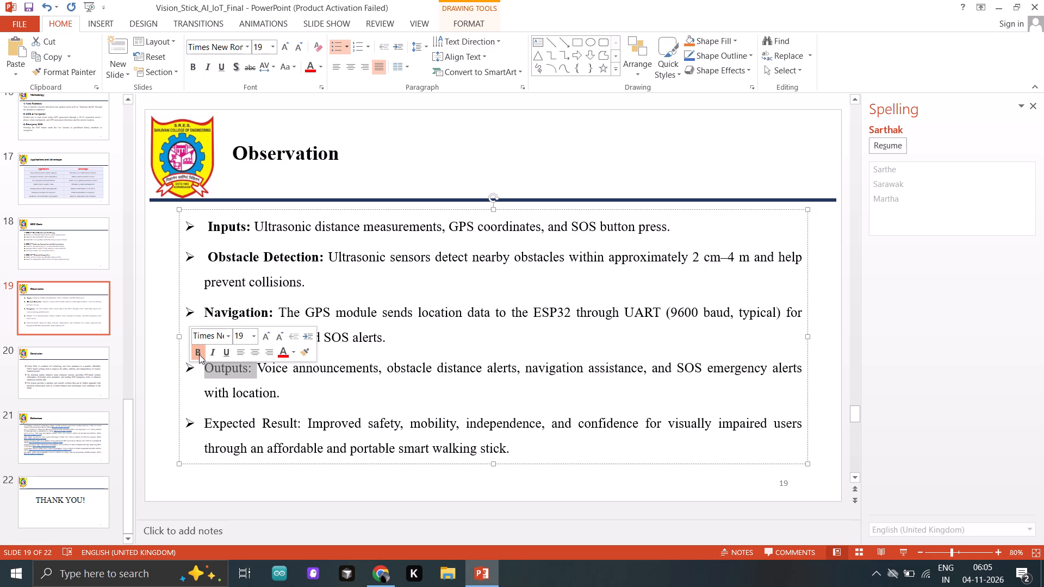
pyautogui.moveTo(209, 424); pyautogui.dragTo(306, 430)
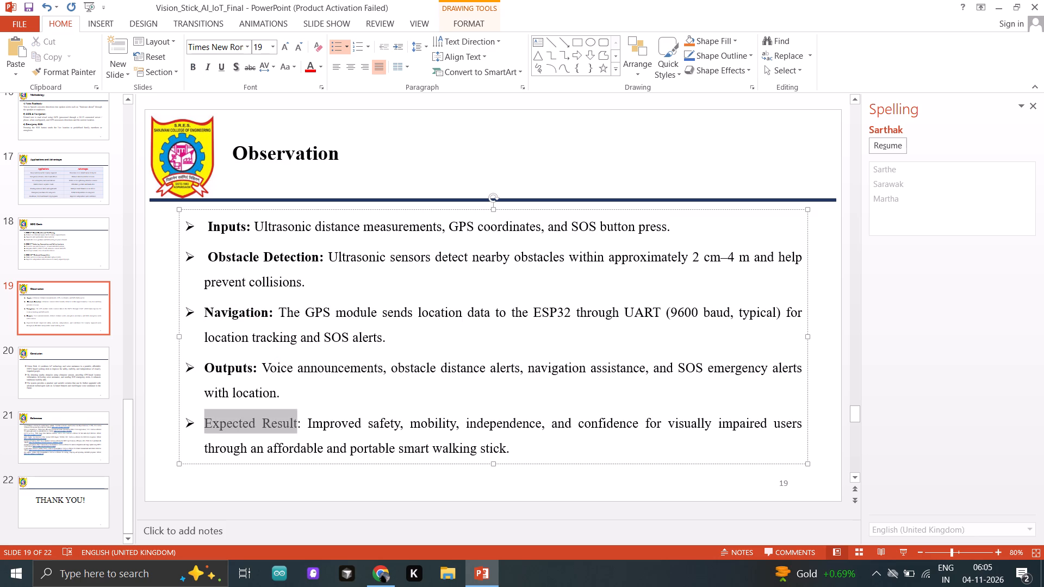
pyautogui.moveTo(306, 430); pyautogui.dragTo(300, 429)
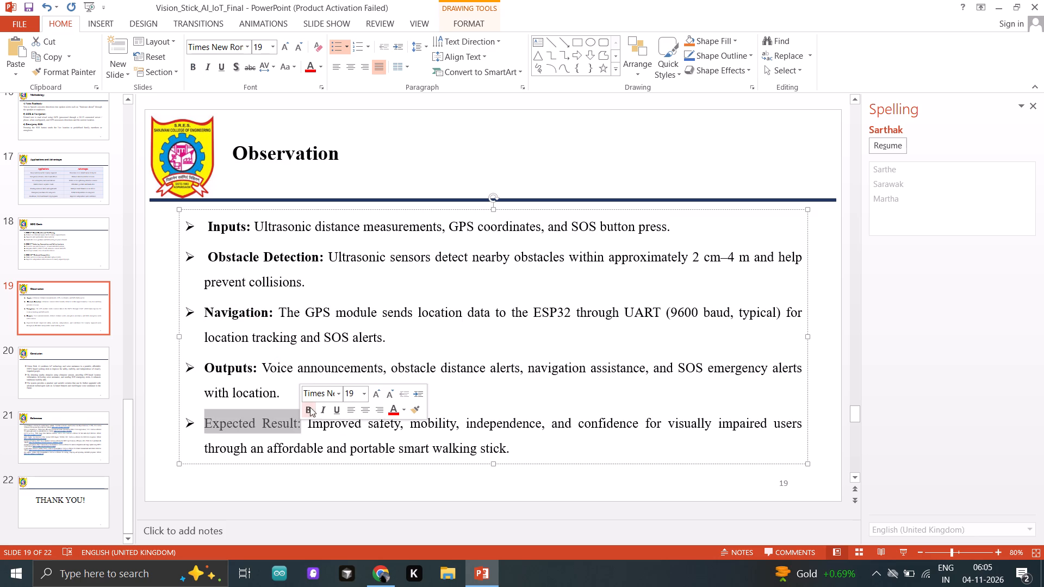
pyautogui.click(307, 410)
pyautogui.click(266, 382)
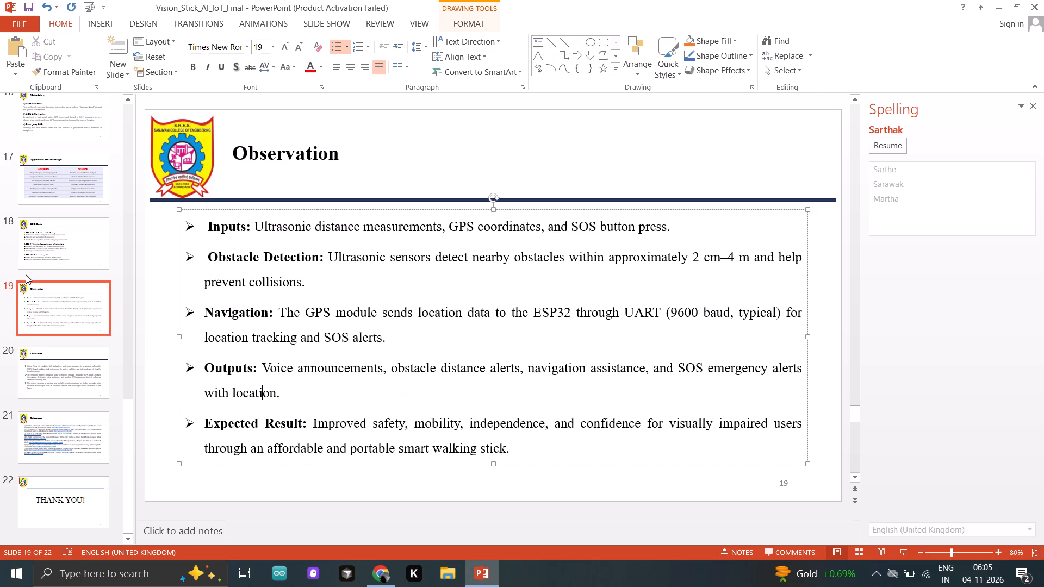
# On the SDG Goals slide, delete the SDG 9 bullet "Integrates ESP32, ESP32-CAM, ultrasonic sensors and GPS.".
pyautogui.click(64, 264)
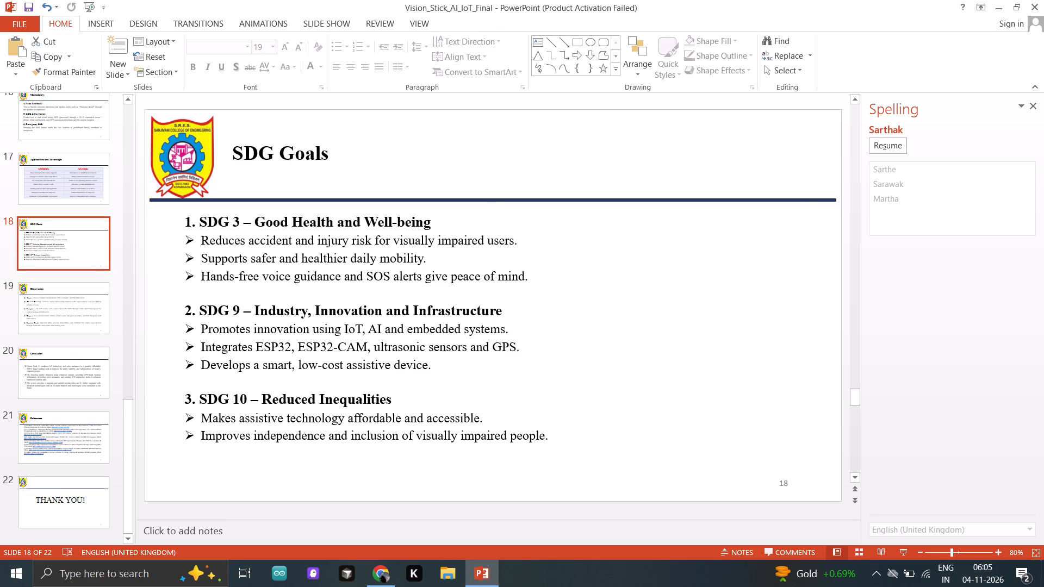
pyautogui.moveTo(203, 345); pyautogui.dragTo(554, 354)
pyautogui.press('BackSpace')
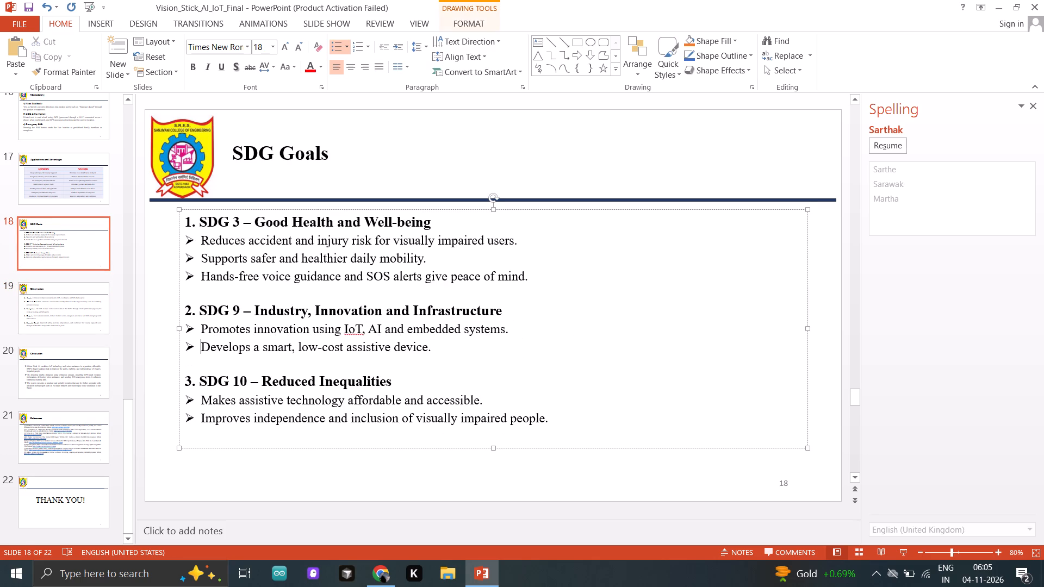
# Look over the Applications and Advantages slide, then the Methodology slide covering points 4 to 6.
pyautogui.click(61, 174)
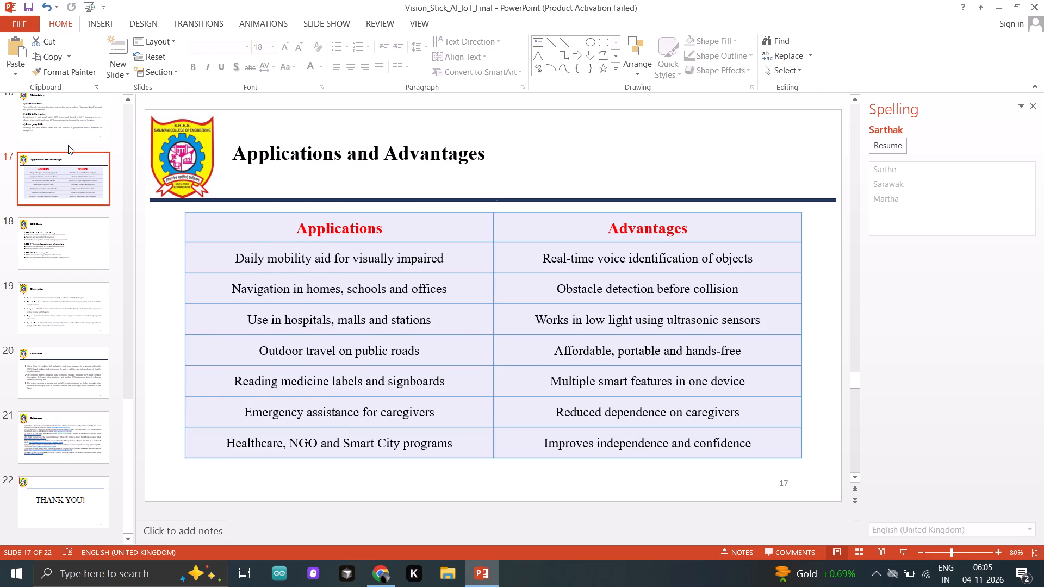
pyautogui.click(68, 145)
pyautogui.scroll(1, 68, 145)
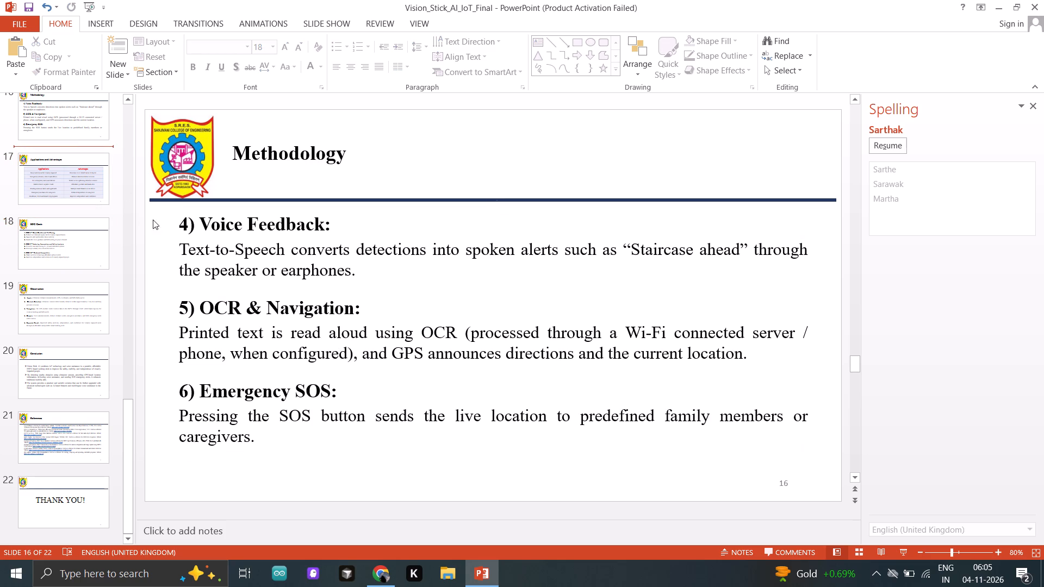
# Set the headings of Methodology points 4, 5 and 6 to font size 24.
pyautogui.moveTo(192, 226); pyautogui.dragTo(376, 253)
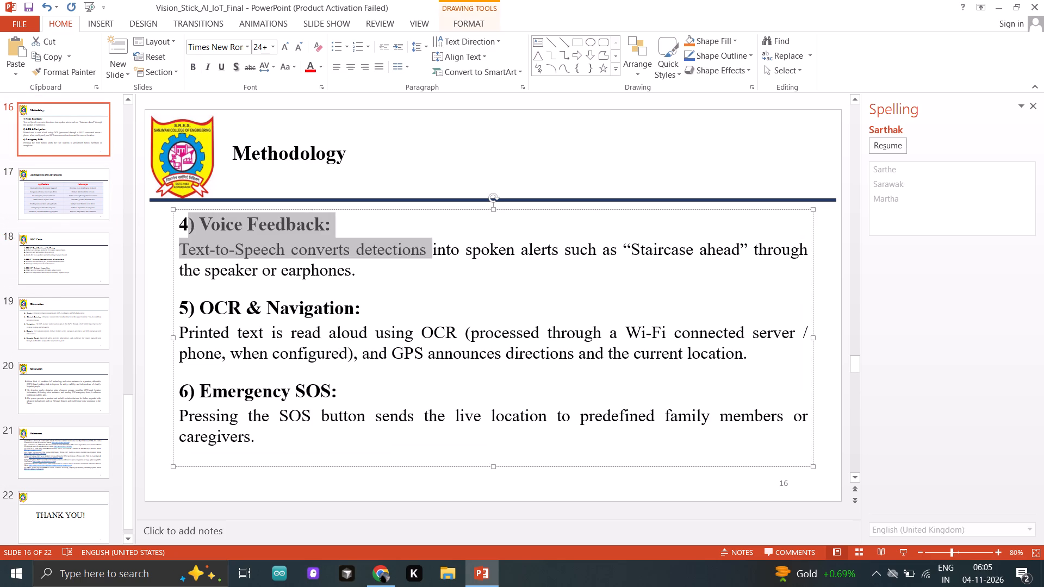
pyautogui.moveTo(376, 253); pyautogui.dragTo(371, 223)
pyautogui.click(434, 186)
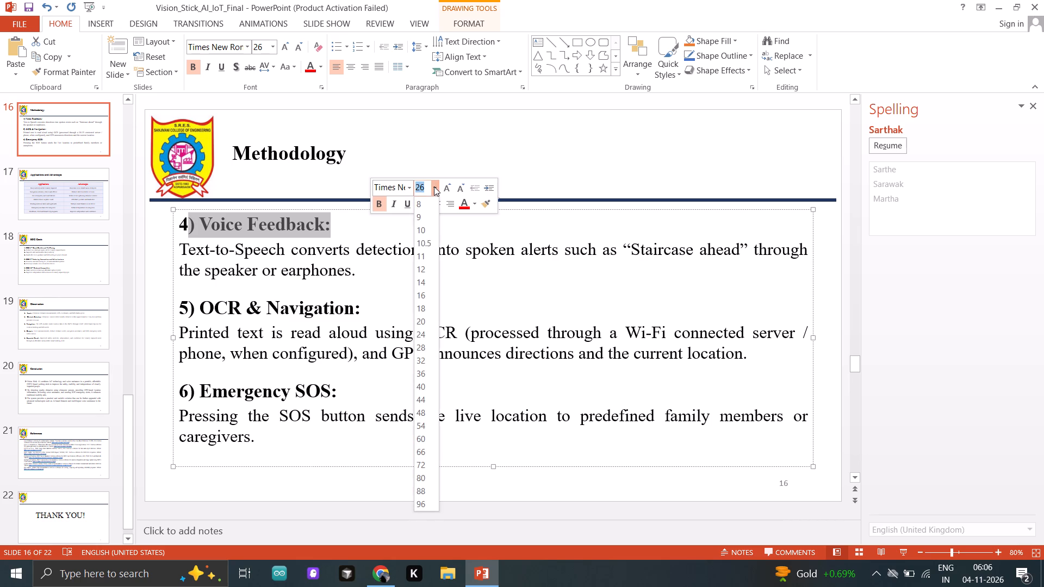
pyautogui.click(427, 331)
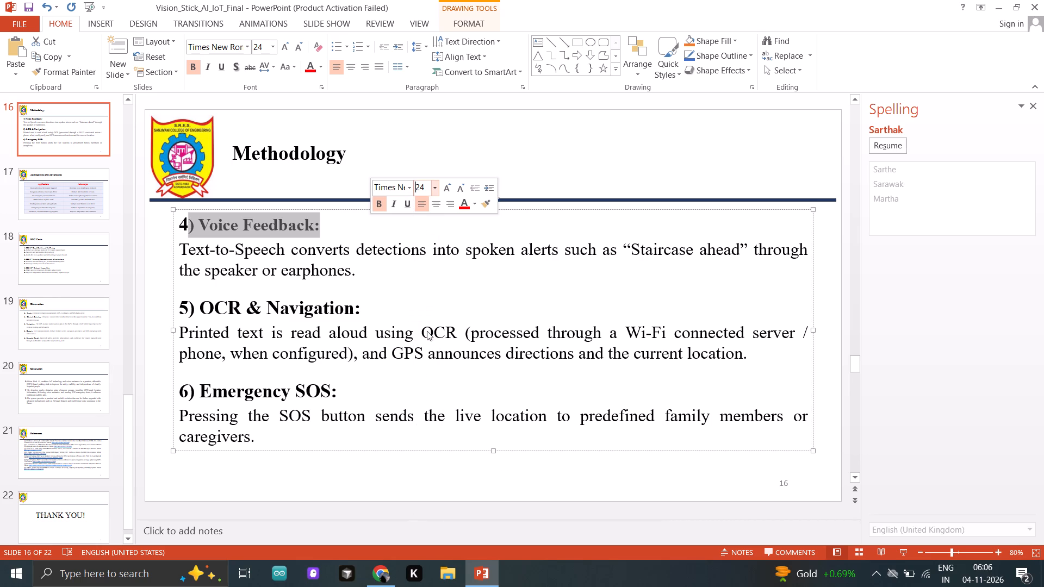
pyautogui.moveTo(365, 307); pyautogui.dragTo(145, 299)
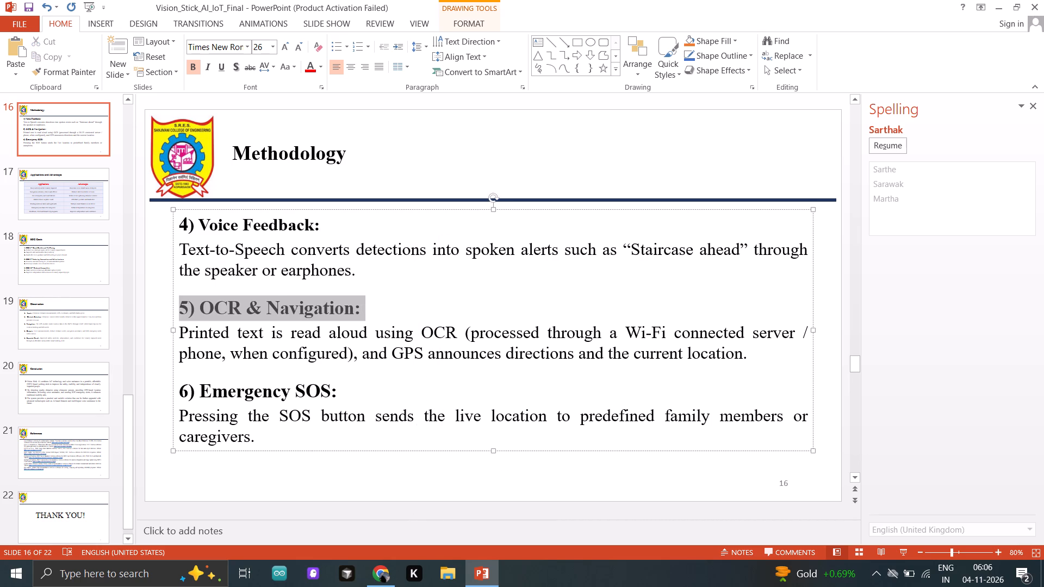
pyautogui.moveTo(145, 299); pyautogui.dragTo(158, 313)
pyautogui.click(223, 279)
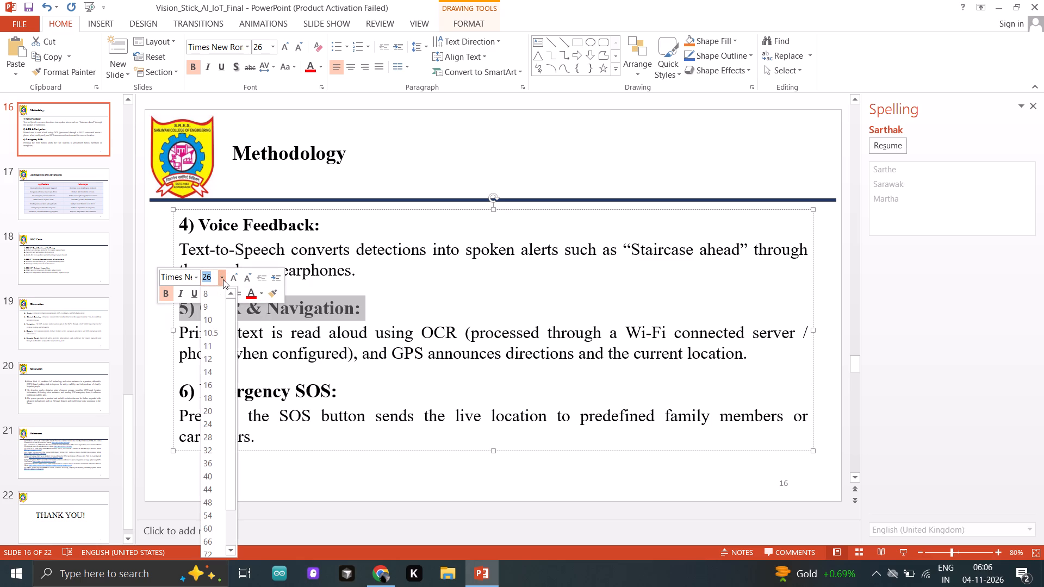
pyautogui.click(213, 426)
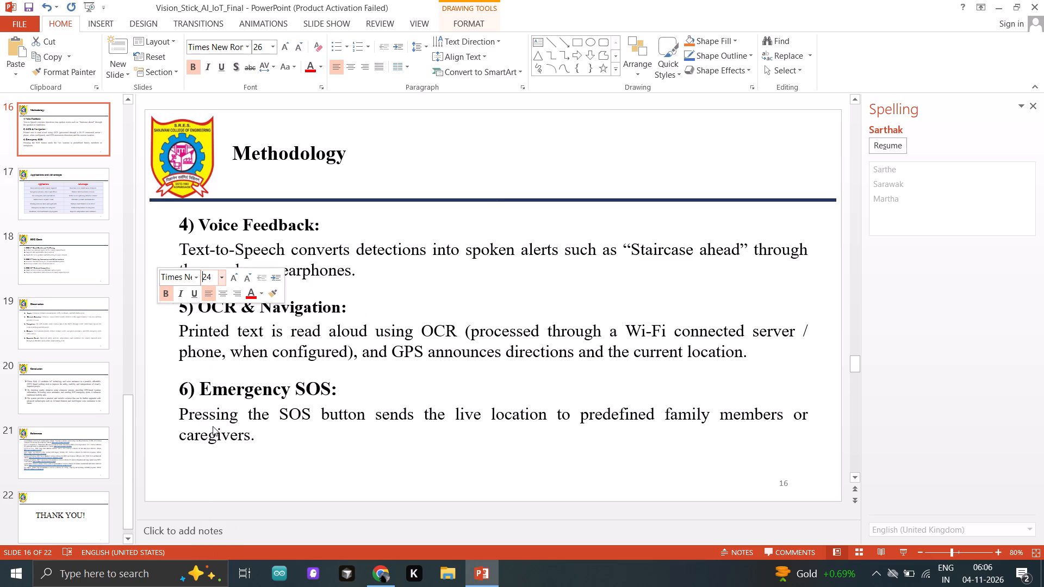
pyautogui.moveTo(183, 389); pyautogui.dragTo(420, 382)
pyautogui.click(481, 348)
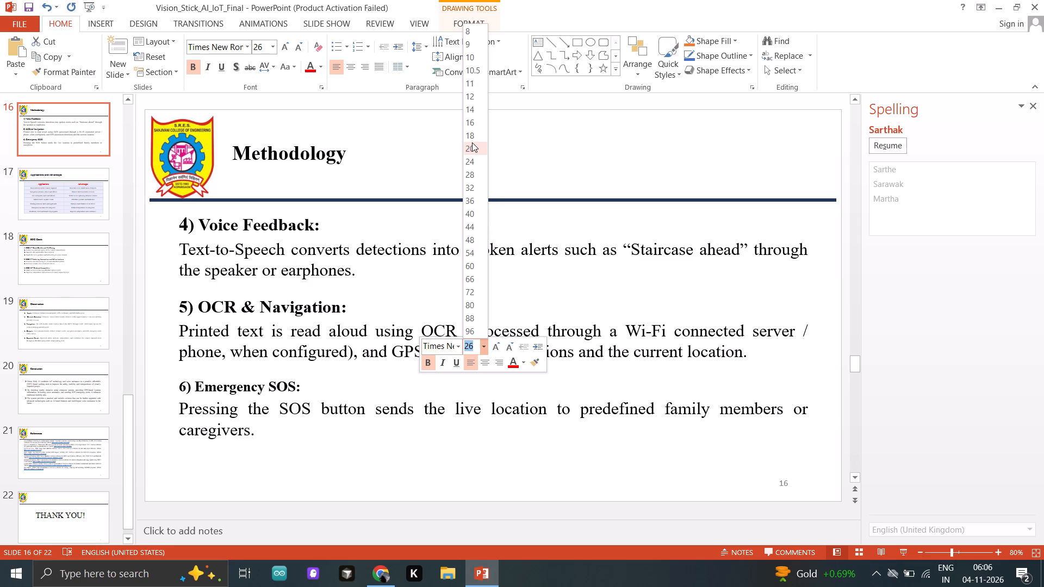
pyautogui.click(474, 158)
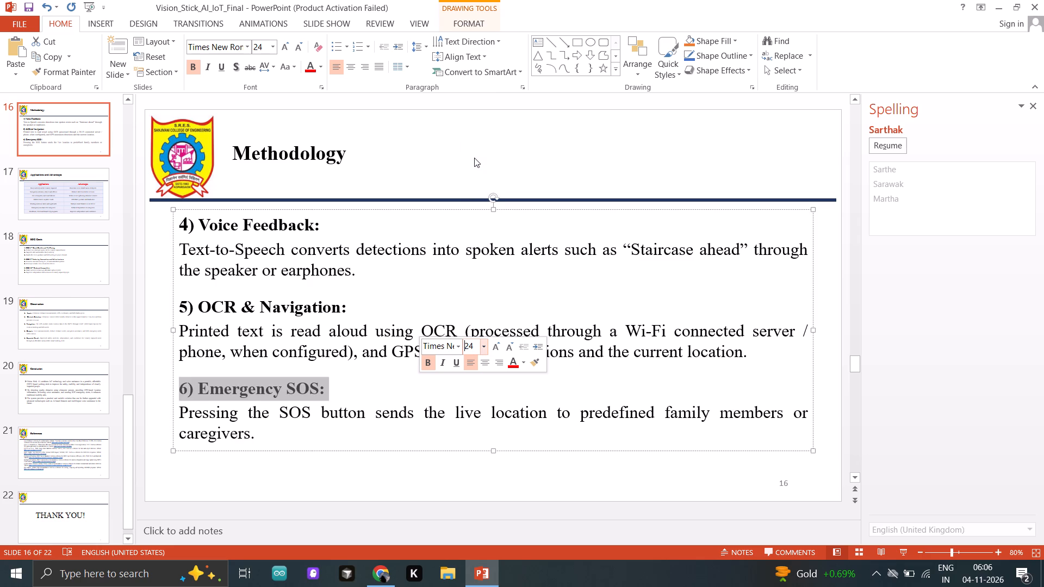
# Set the body text under Voice Feedback, OCR & Navigation and Emergency SOS to font size 20.
pyautogui.click(387, 253)
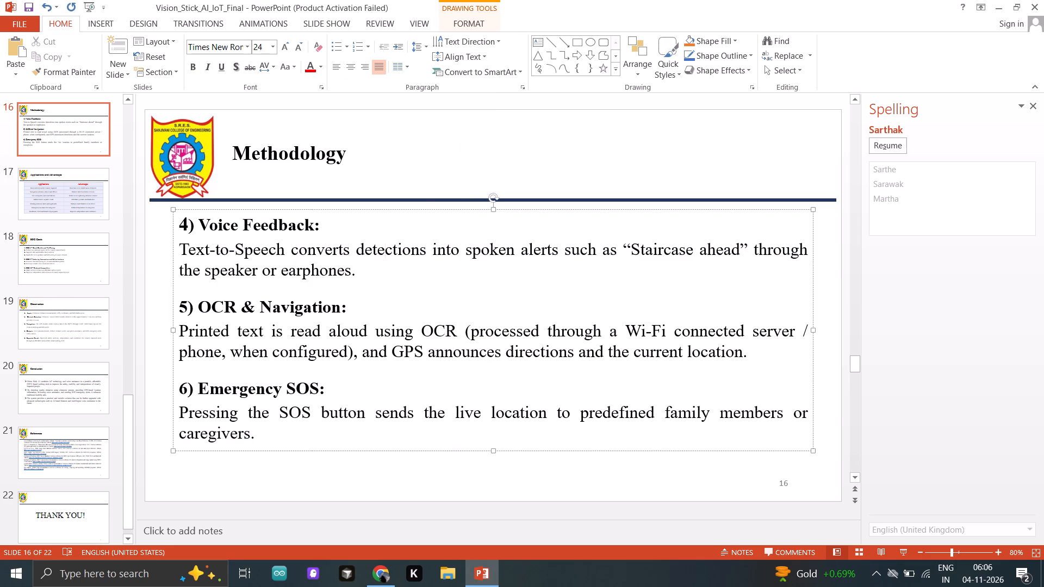
pyautogui.moveTo(180, 248); pyautogui.dragTo(395, 291)
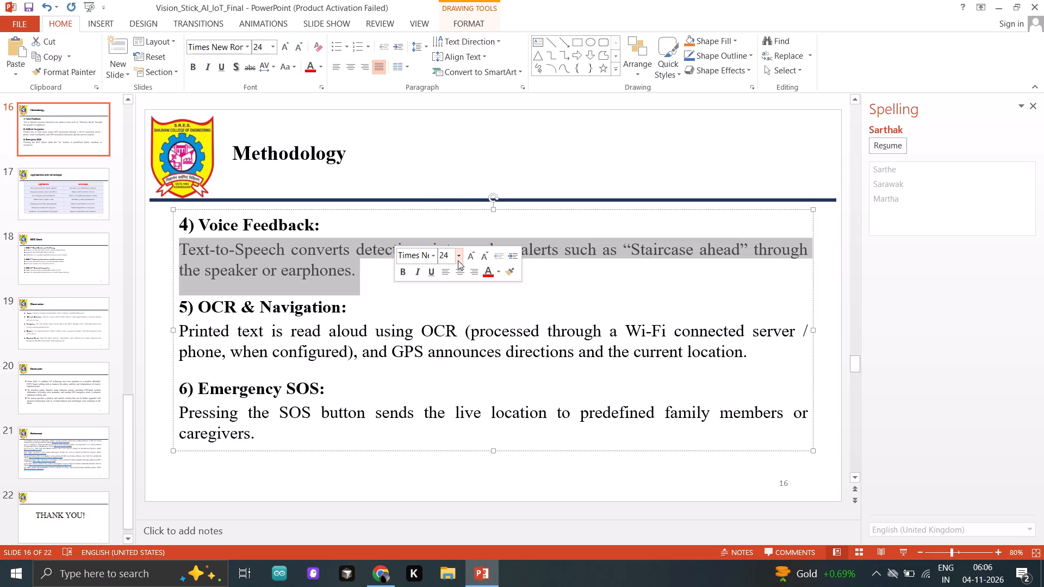
pyautogui.click(458, 255)
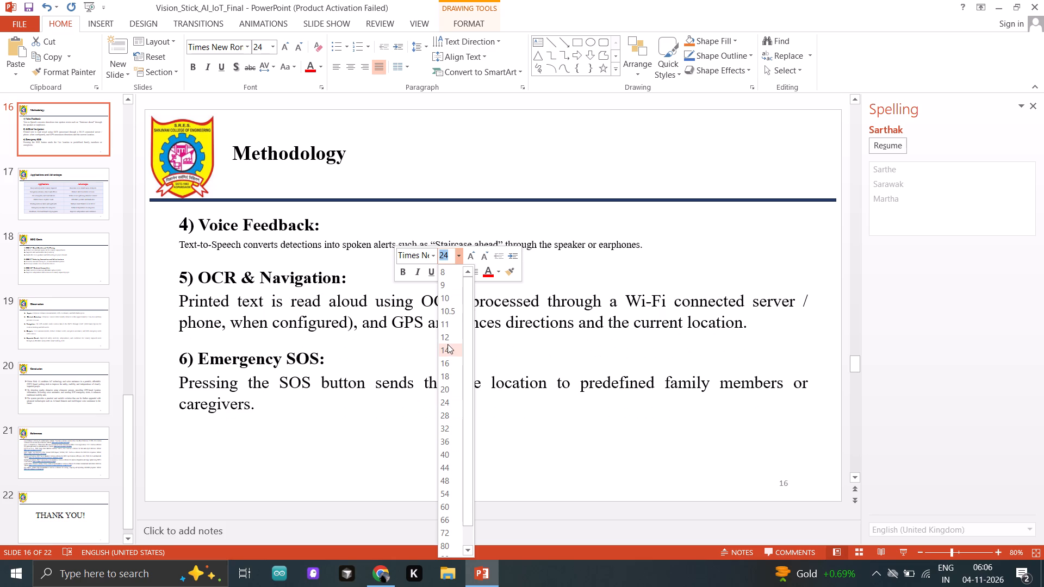
pyautogui.click(446, 392)
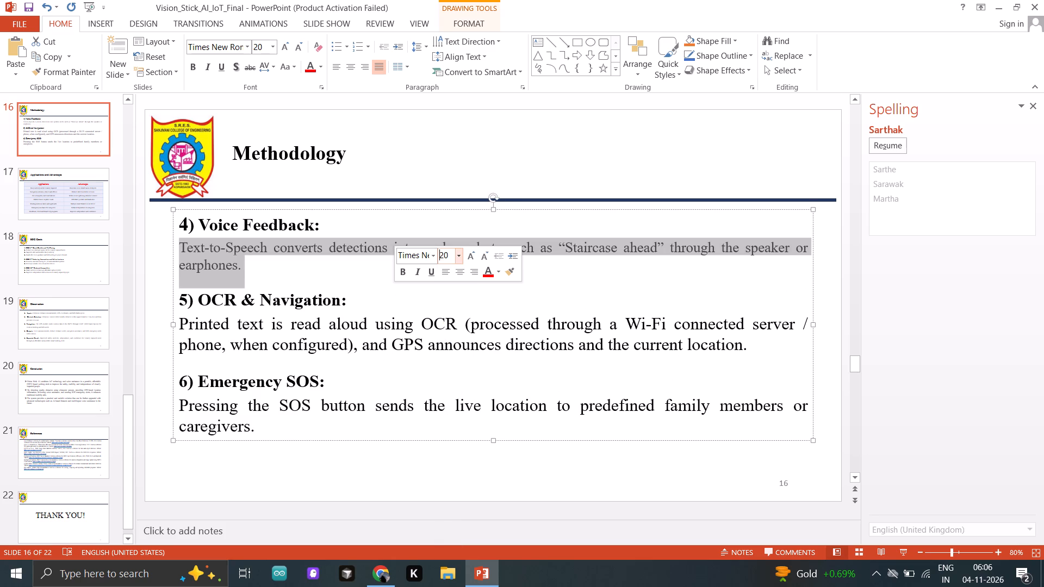
pyautogui.moveTo(182, 321); pyautogui.dragTo(606, 372)
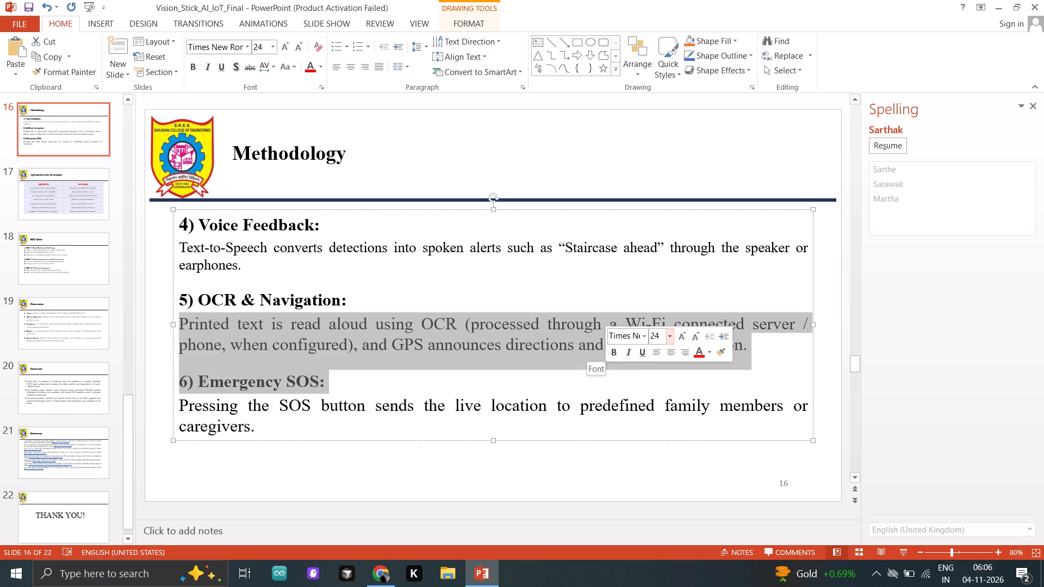
pyautogui.click(492, 411)
pyautogui.moveTo(181, 327); pyautogui.dragTo(741, 344)
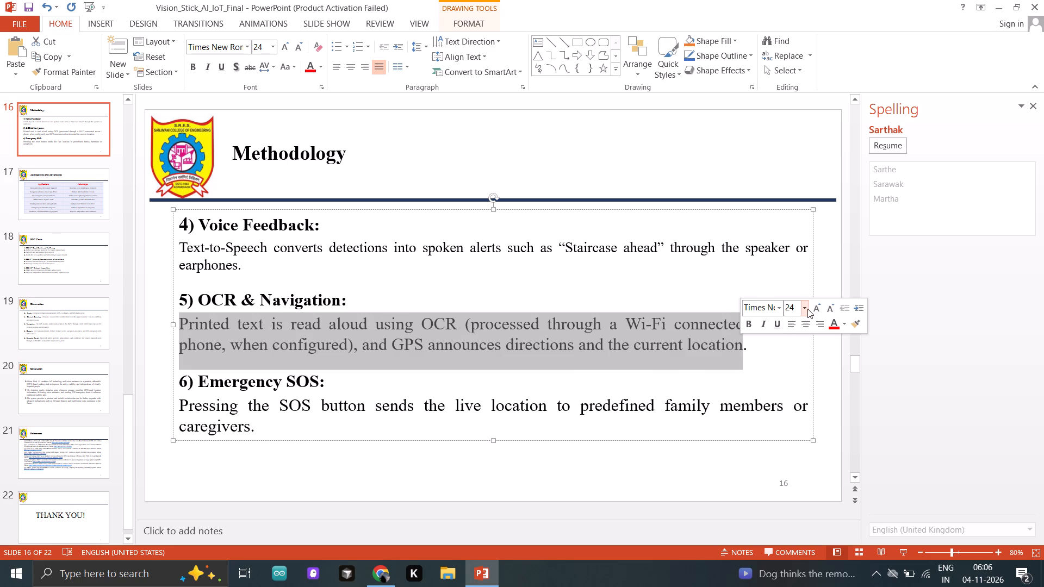
pyautogui.click(806, 309)
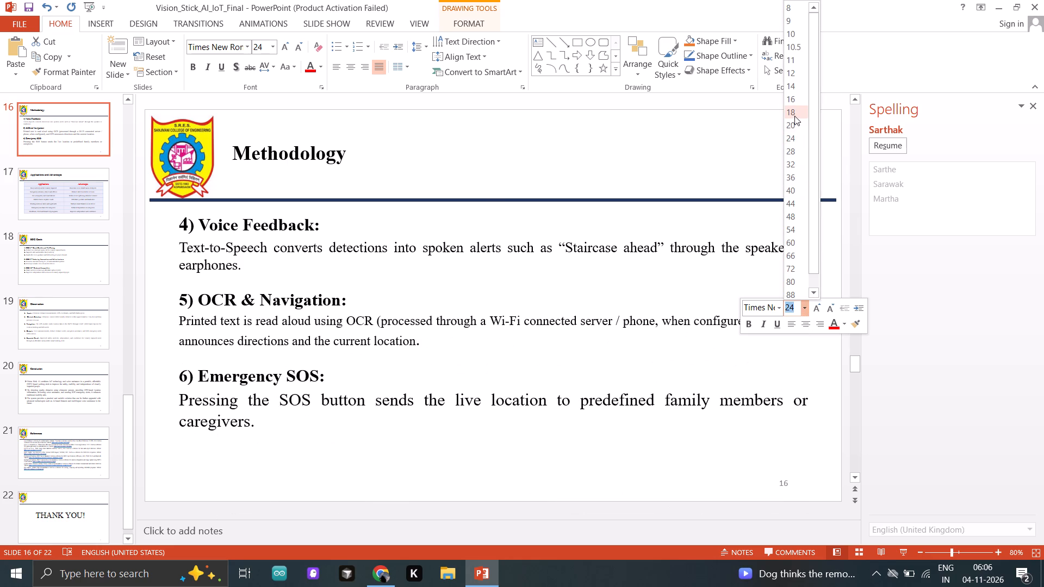
pyautogui.click(793, 125)
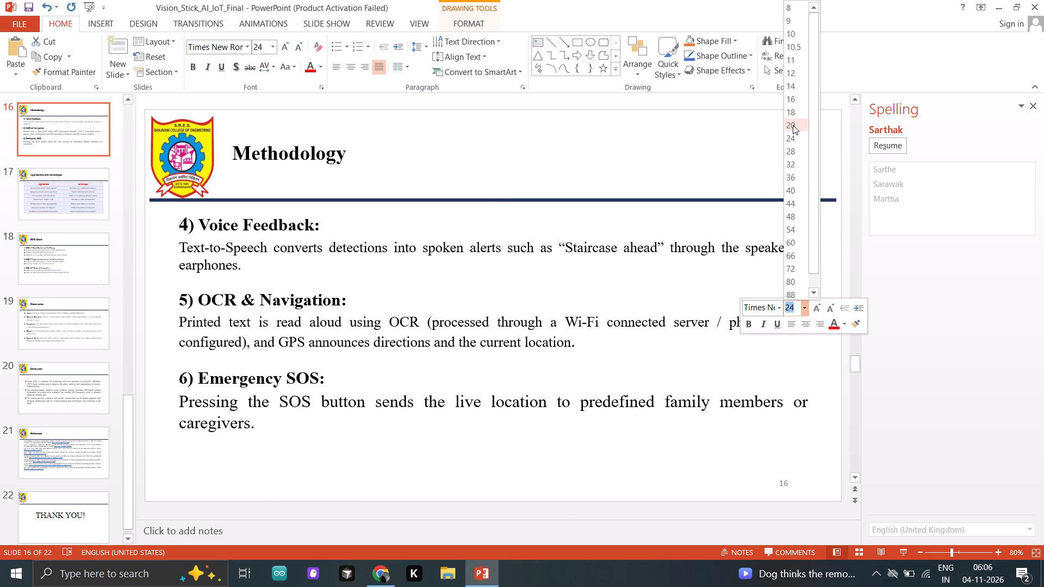
pyautogui.moveTo(183, 397); pyautogui.dragTo(244, 424)
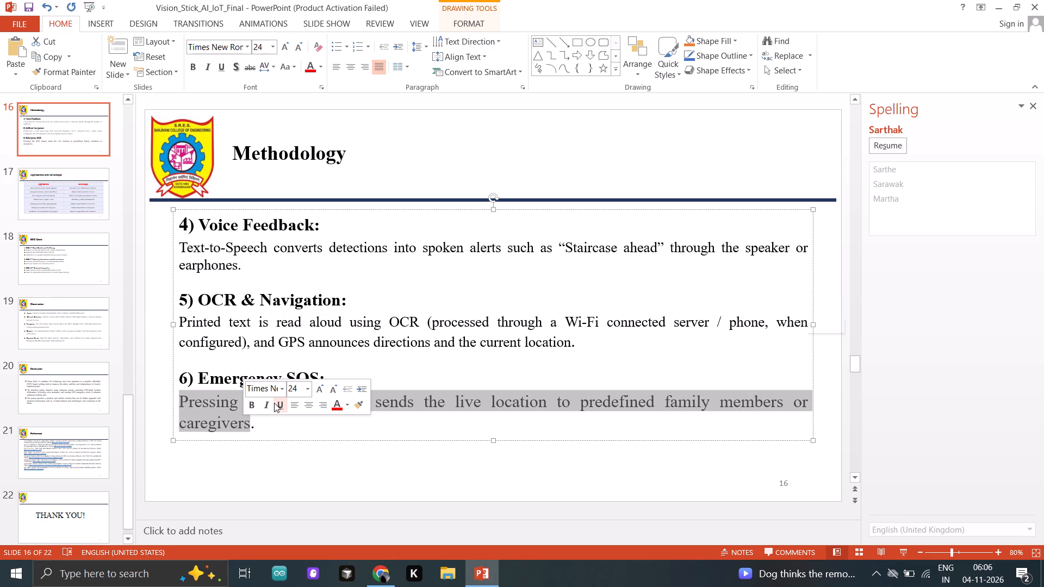
pyautogui.click(309, 389)
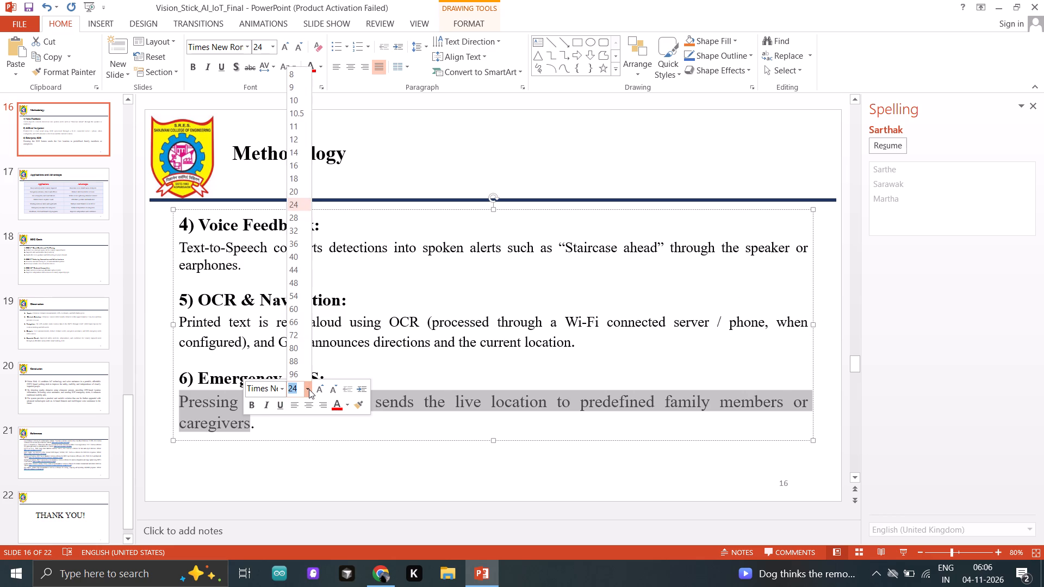
pyautogui.click(294, 192)
pyautogui.click(425, 431)
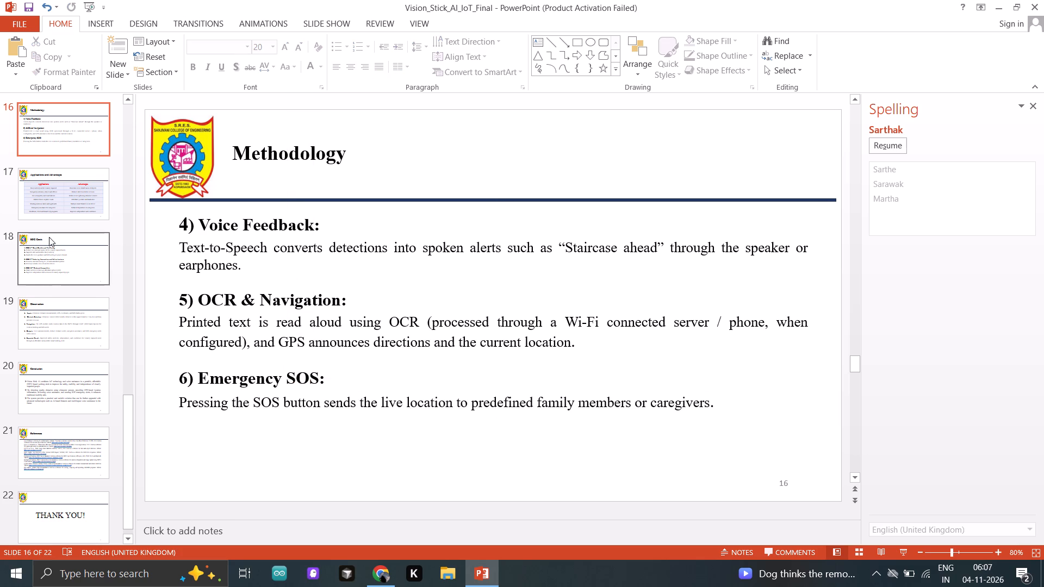
# Look over the Observation, SDG Goals, Applications and Advantages, and both Methodology slides for remaining content to revise.
pyautogui.click(47, 339)
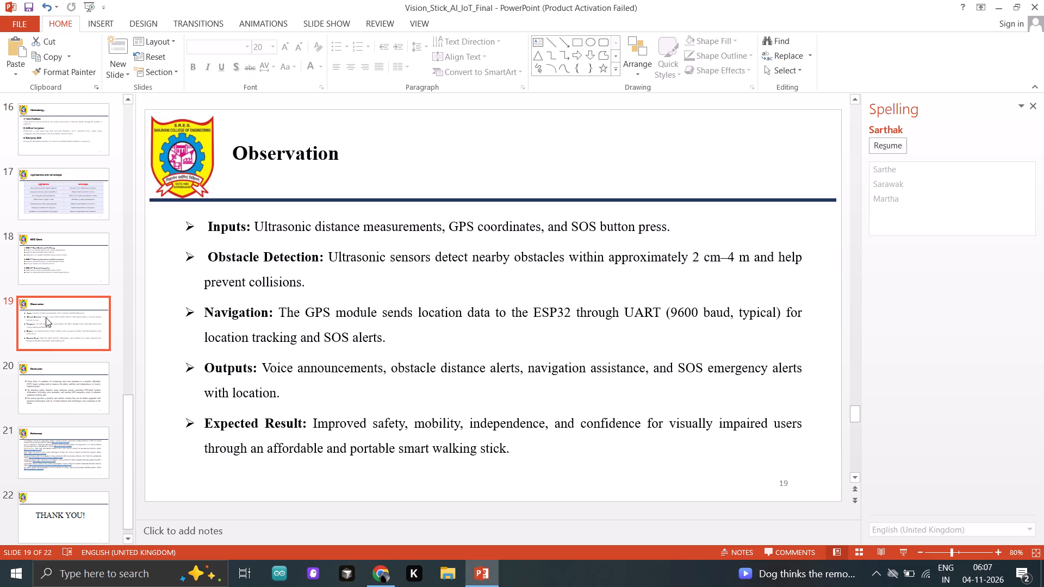
pyautogui.click(53, 243)
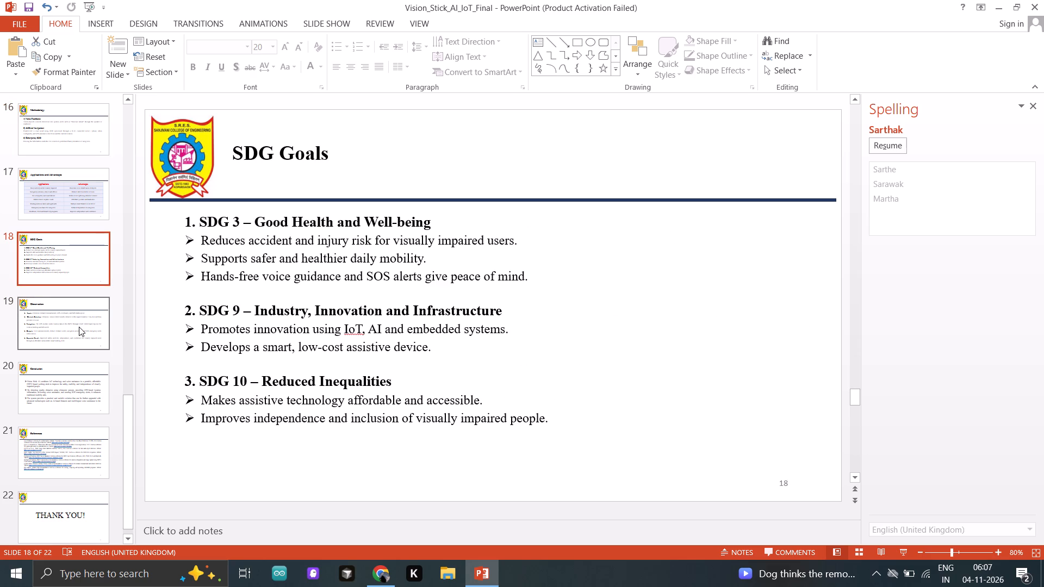
pyautogui.click(79, 327)
pyautogui.click(78, 208)
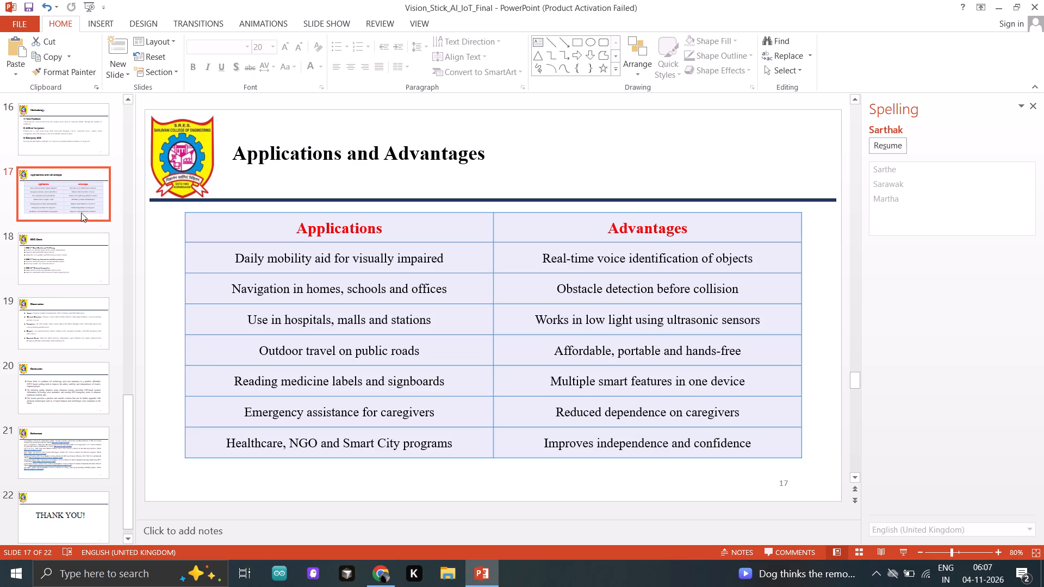
pyautogui.click(66, 142)
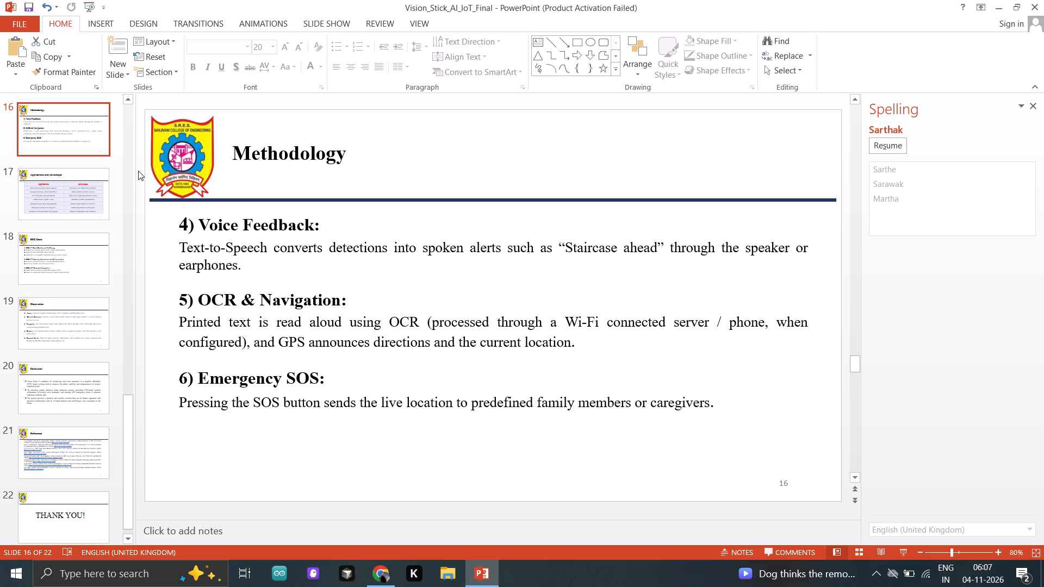
pyautogui.scroll(1, 108, 204)
pyautogui.click(70, 161)
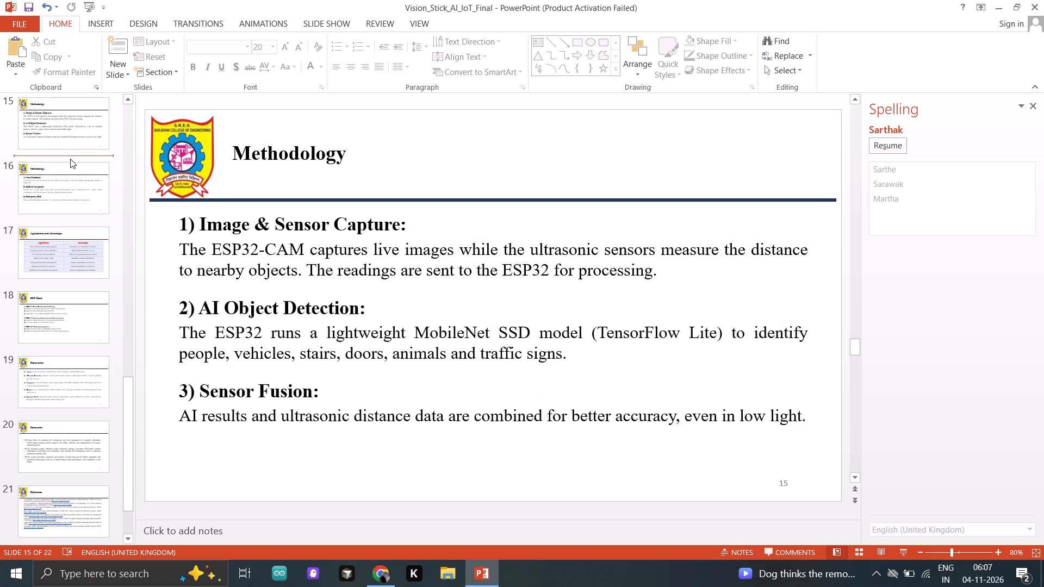
pyautogui.click(72, 142)
pyautogui.click(72, 142)
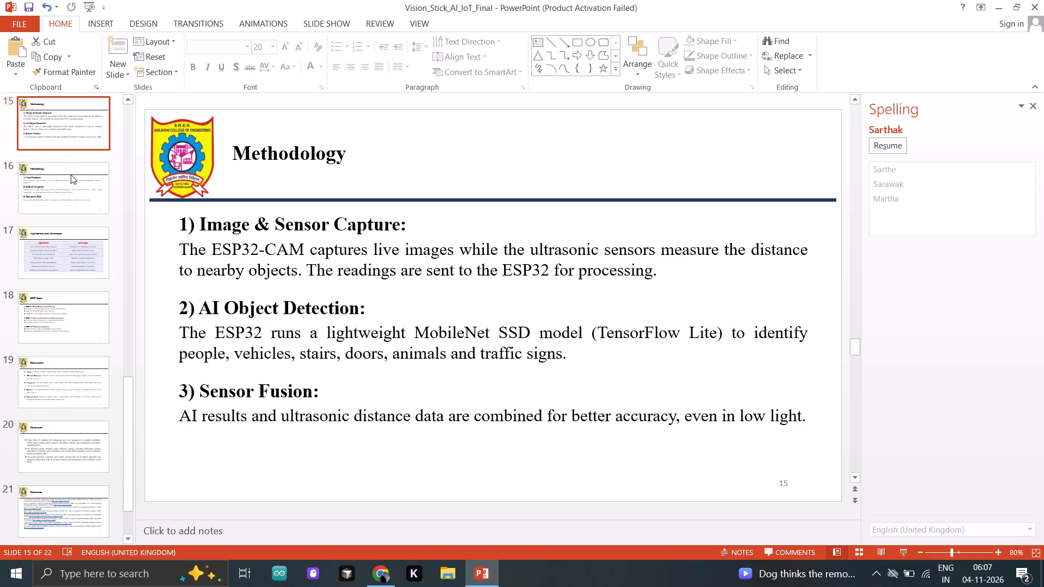
# Delete points 4) Voice Feedback and 5) OCR & Navigation from the second Methodology slide, including the leftover period and blank line.
pyautogui.click(71, 174)
pyautogui.moveTo(182, 222); pyautogui.dragTo(233, 276)
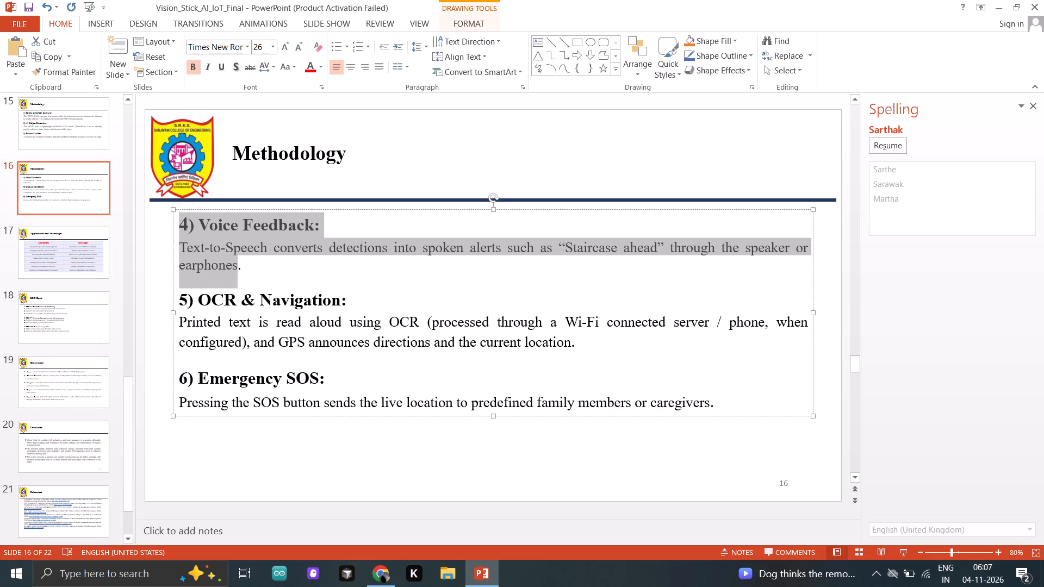
pyautogui.moveTo(233, 276); pyautogui.dragTo(235, 277)
pyautogui.press('BackSpace')
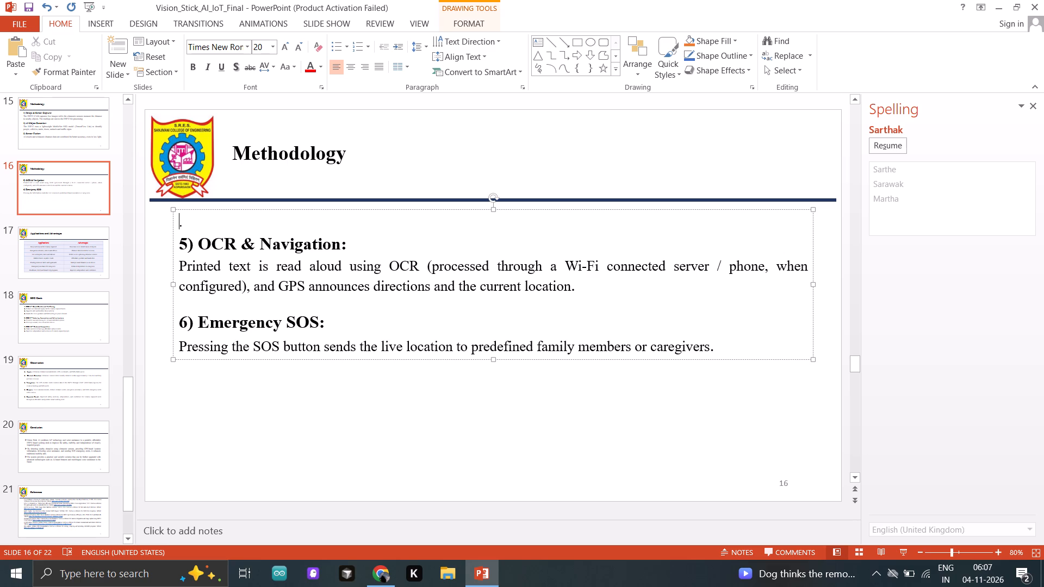
pyautogui.moveTo(180, 239); pyautogui.dragTo(599, 286)
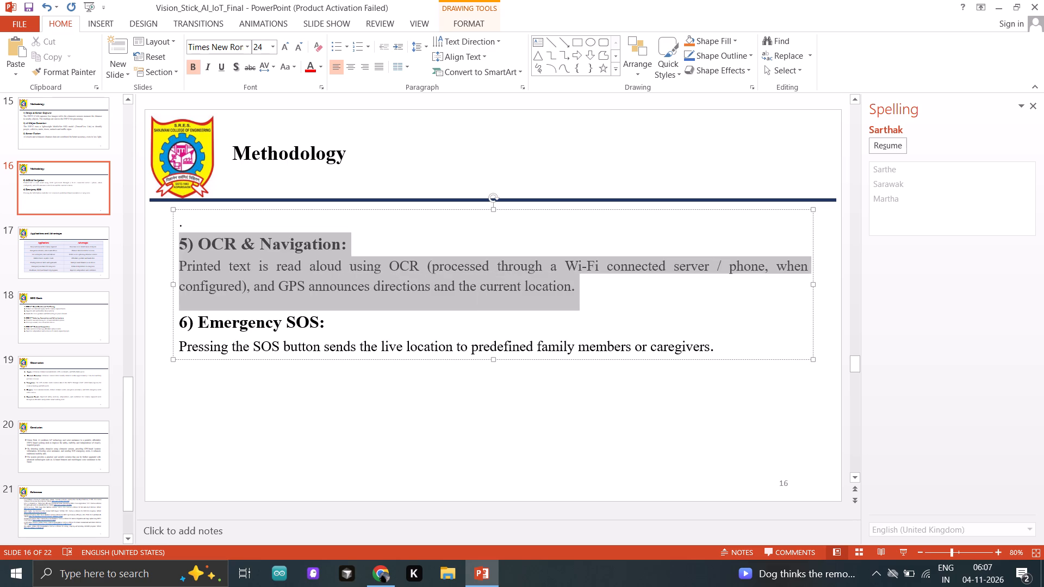
pyautogui.moveTo(599, 286); pyautogui.dragTo(605, 286)
pyautogui.press('BackSpace')
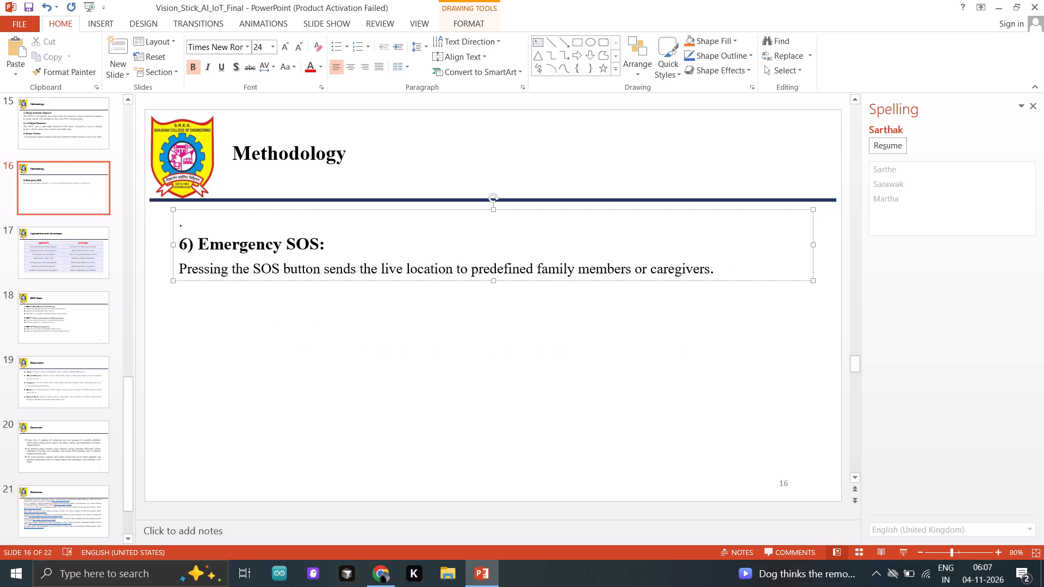
pyautogui.moveTo(265, 231); pyautogui.dragTo(184, 233)
pyautogui.press('BackSpace')
pyautogui.press('BackSpace')
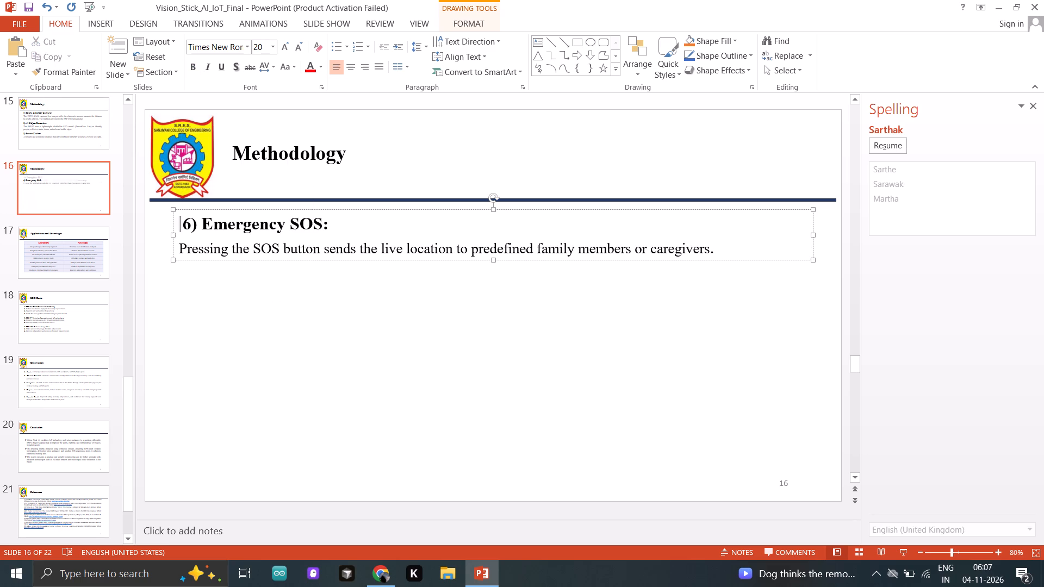
# Delete point 1) Image & Sensor Capture with its description from the first Methodology slide.
pyautogui.click(37, 120)
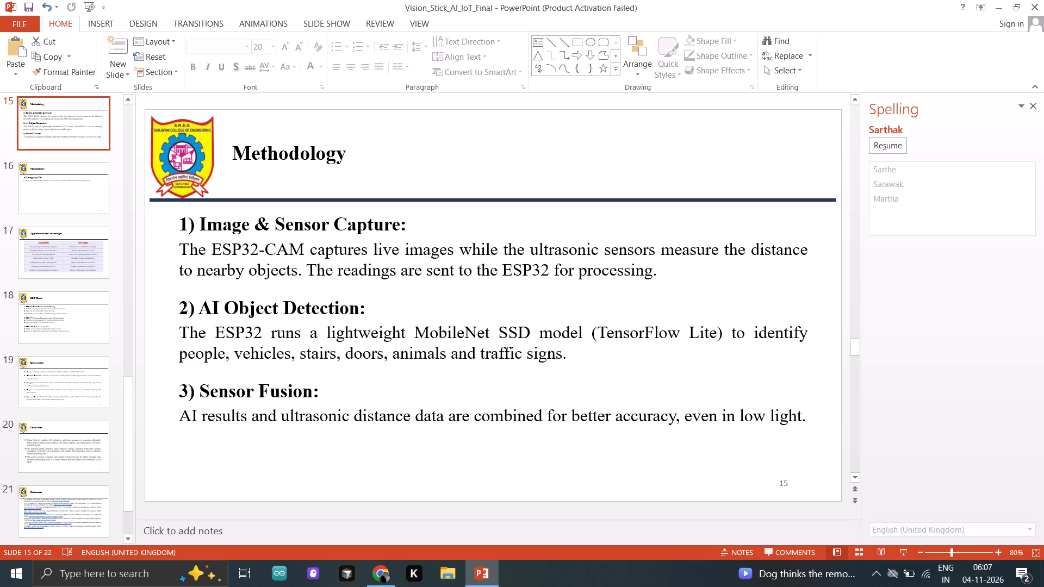
pyautogui.moveTo(188, 223); pyautogui.dragTo(694, 293)
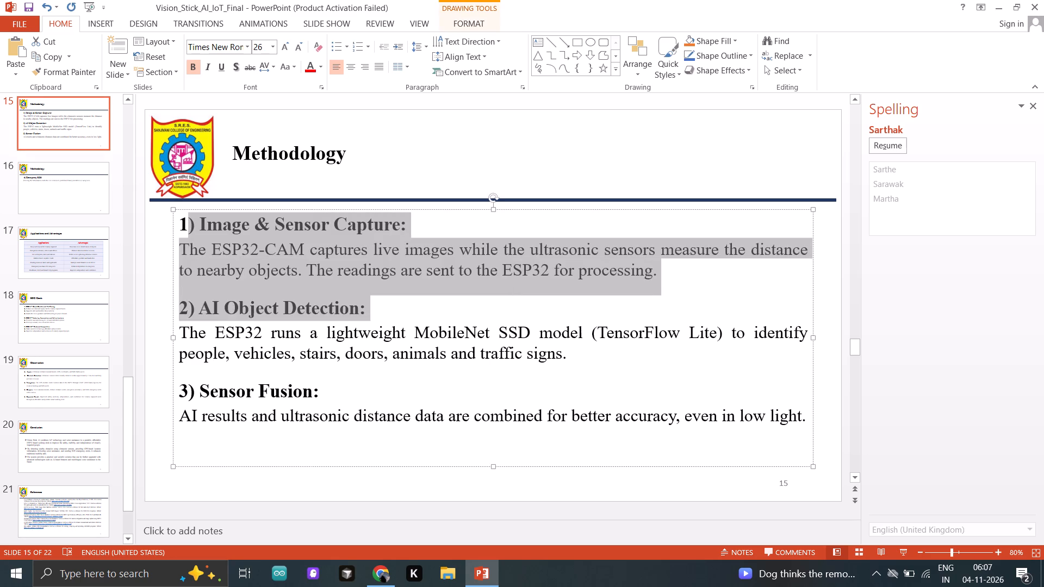
pyautogui.moveTo(694, 293); pyautogui.dragTo(705, 291)
pyautogui.press('BackSpace')
pyautogui.press('BackSpace')
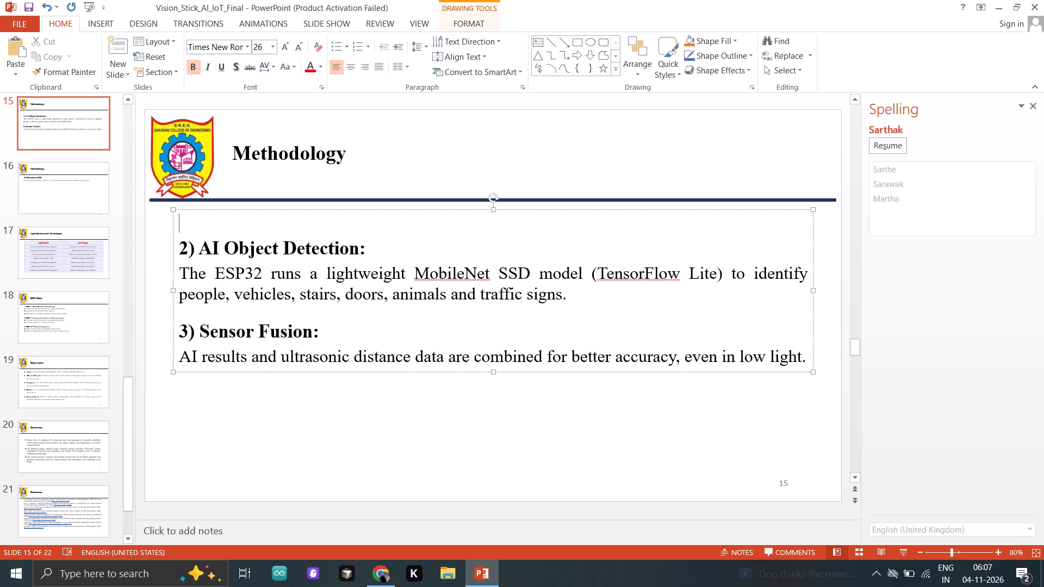
# Copy the Emergency SOS point from the second Methodology slide to the top of the first, number it 1), and remove the extra blank line.
pyautogui.click(80, 175)
pyautogui.moveTo(188, 218); pyautogui.dragTo(773, 288)
pyautogui.hotkey('ctrl', 'c')
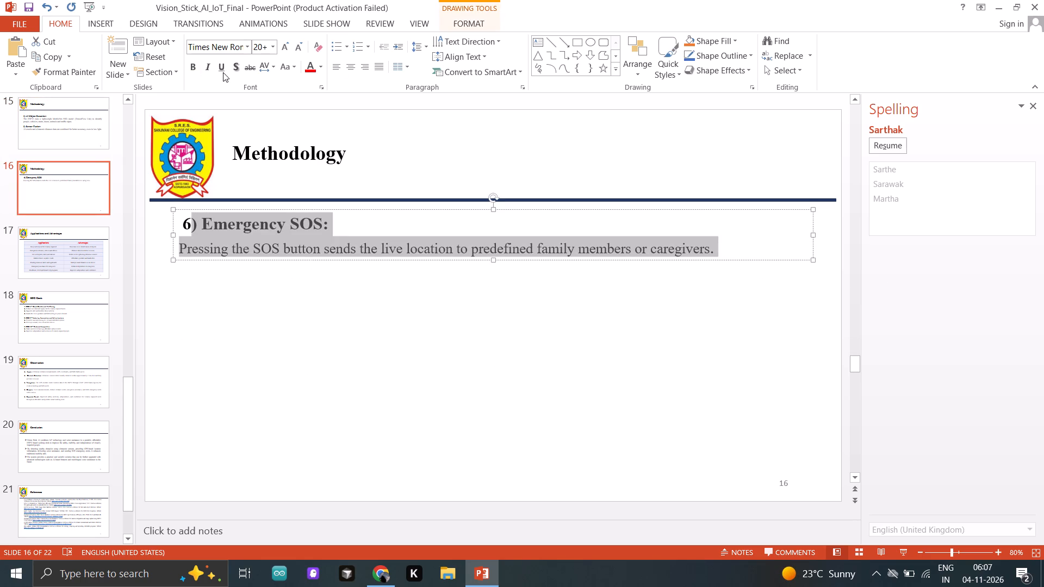
pyautogui.click(90, 149)
pyautogui.click(73, 134)
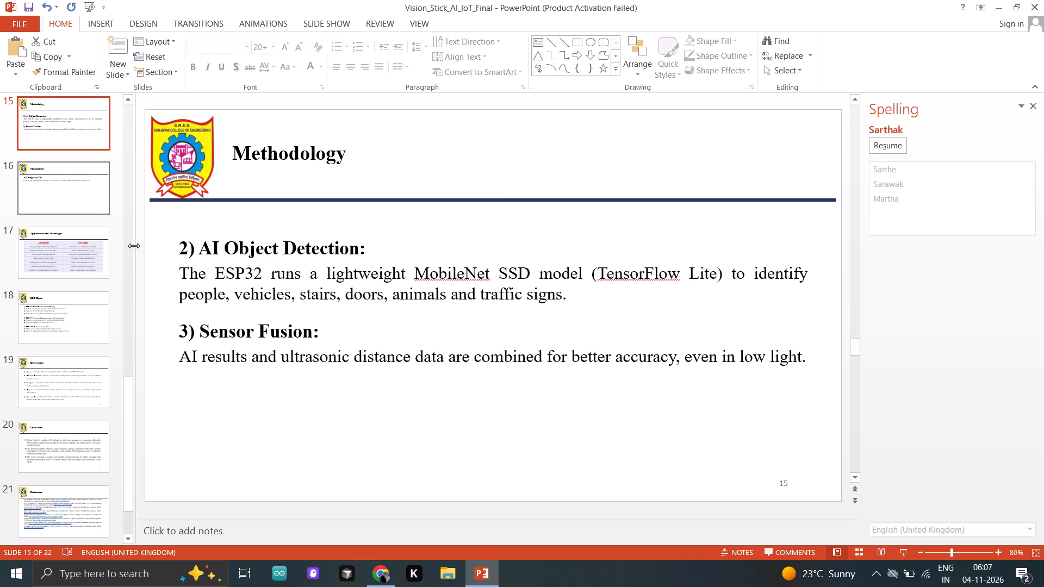
pyautogui.click(191, 224)
pyautogui.hotkey('ctrl', 'v')
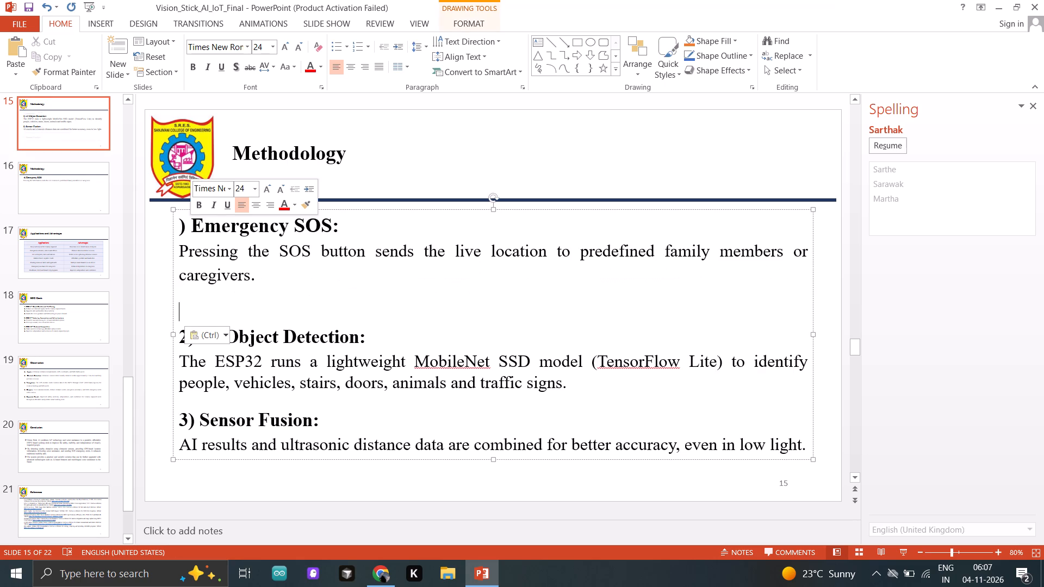
pyautogui.click(182, 224)
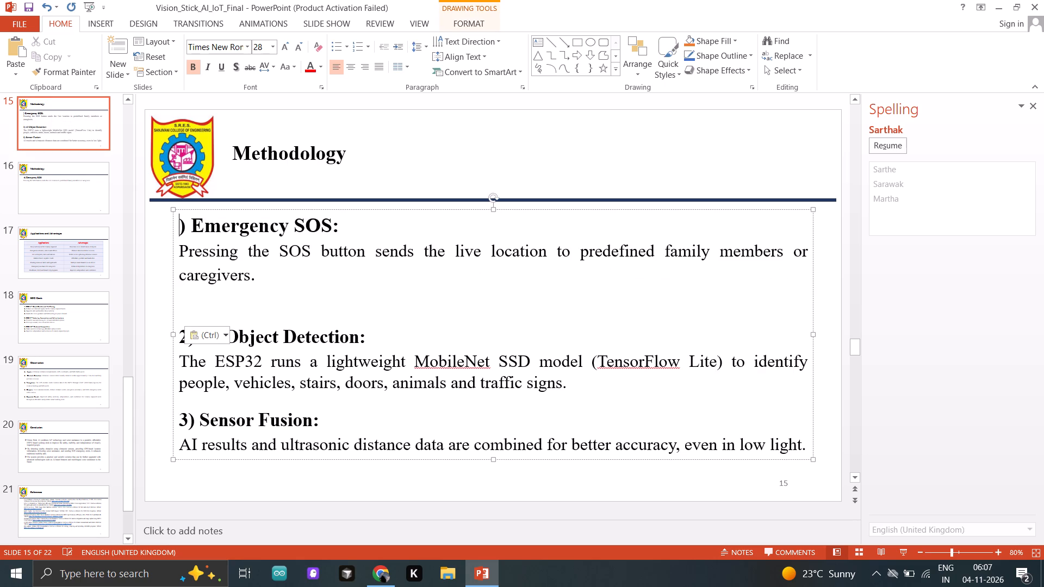
pyautogui.press('1')
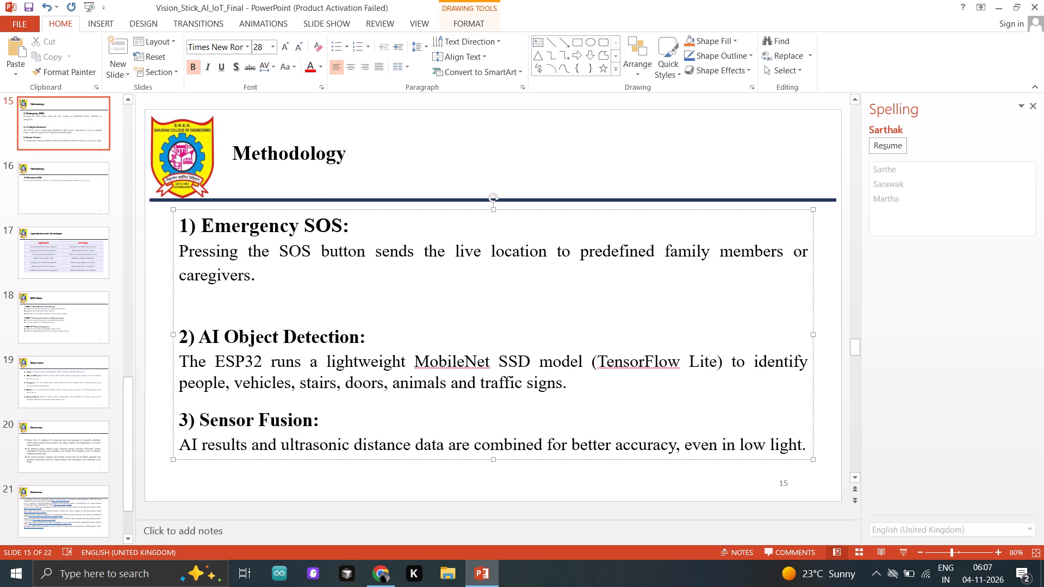
pyautogui.click(181, 335)
pyautogui.press('BackSpace')
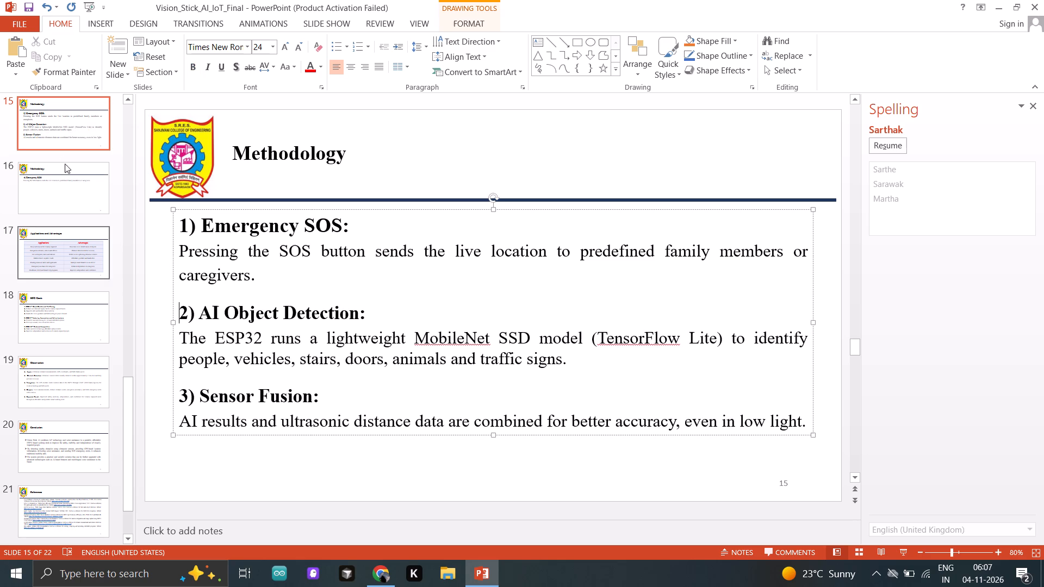
# Delete the second Methodology slide, which holds only the Emergency SOS point.
pyautogui.click(57, 188)
pyautogui.press('Delete')
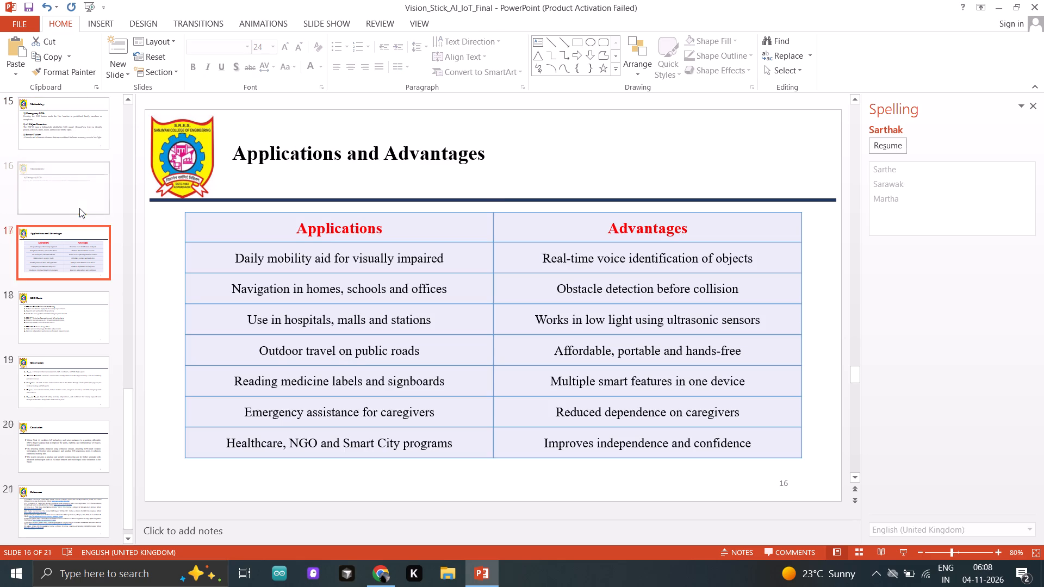
# Left-align the Emergency SOS description on the remaining Methodology slide.
pyautogui.click(60, 148)
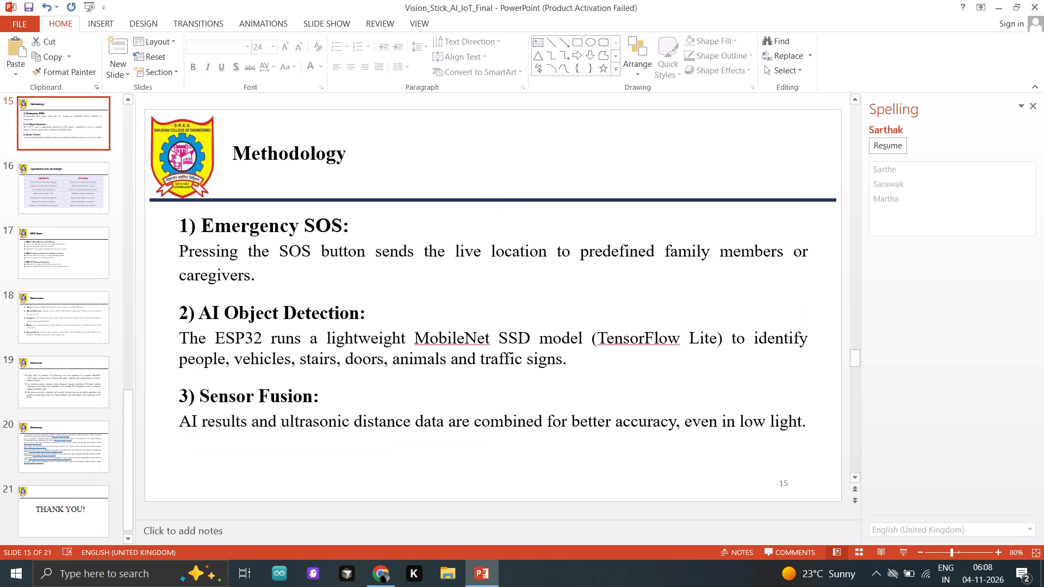
pyautogui.moveTo(186, 226); pyautogui.dragTo(247, 276)
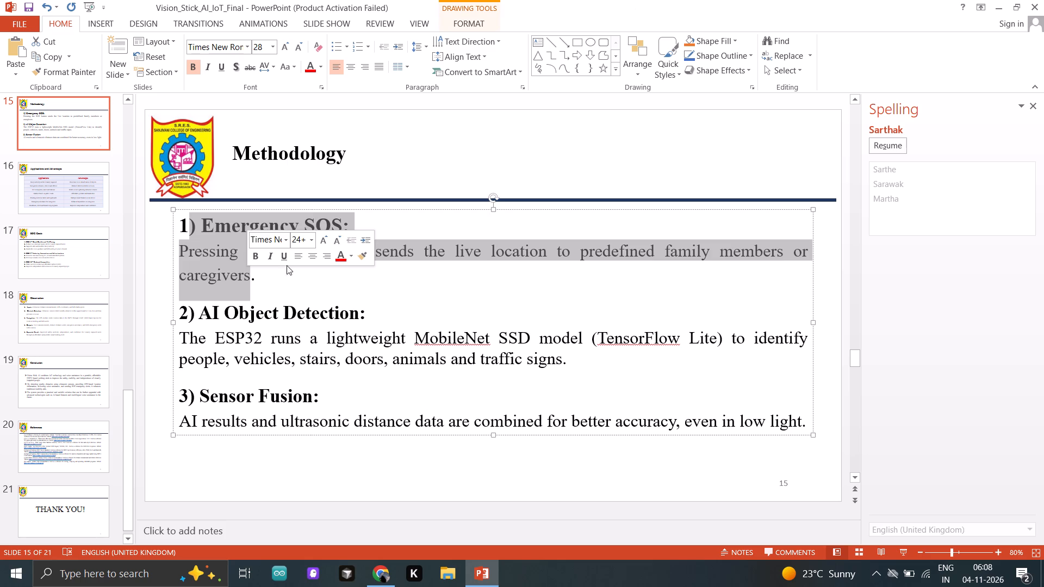
pyautogui.click(300, 254)
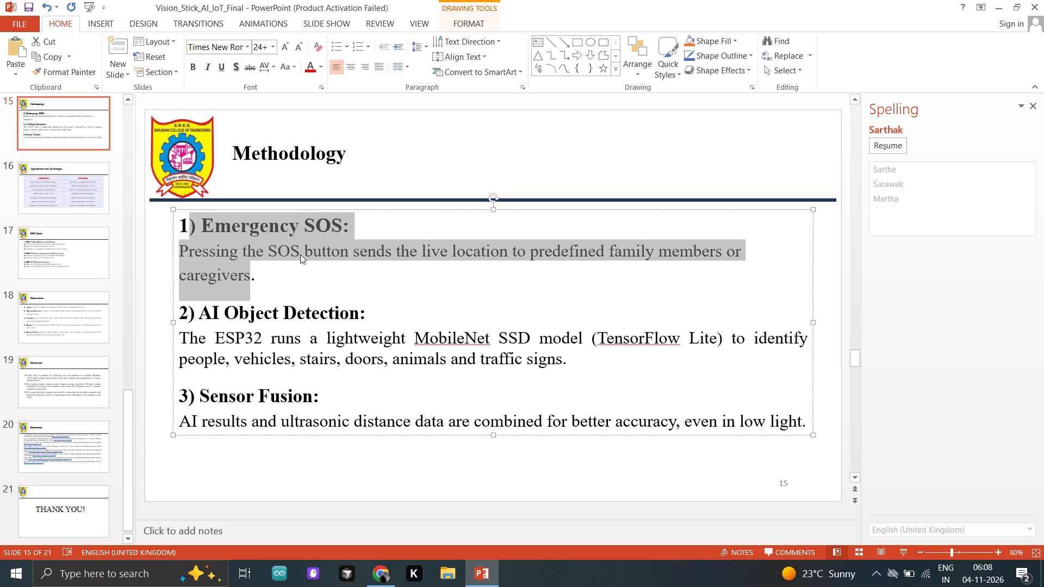
pyautogui.click(306, 287)
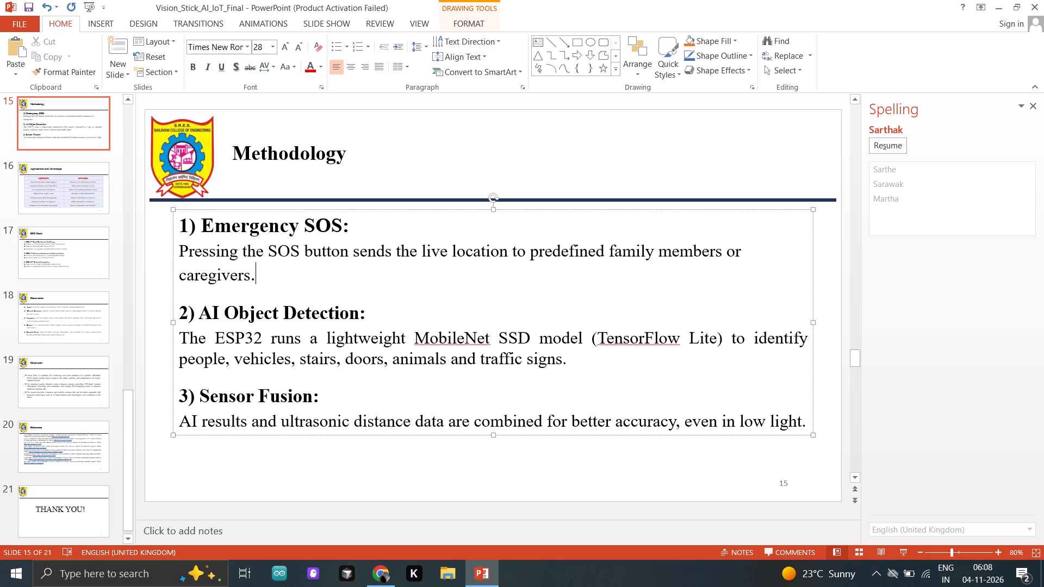
# Set the Emergency SOS, AI Object Detection and Sensor Fusion headings to font size 24.
pyautogui.moveTo(184, 227); pyautogui.dragTo(444, 222)
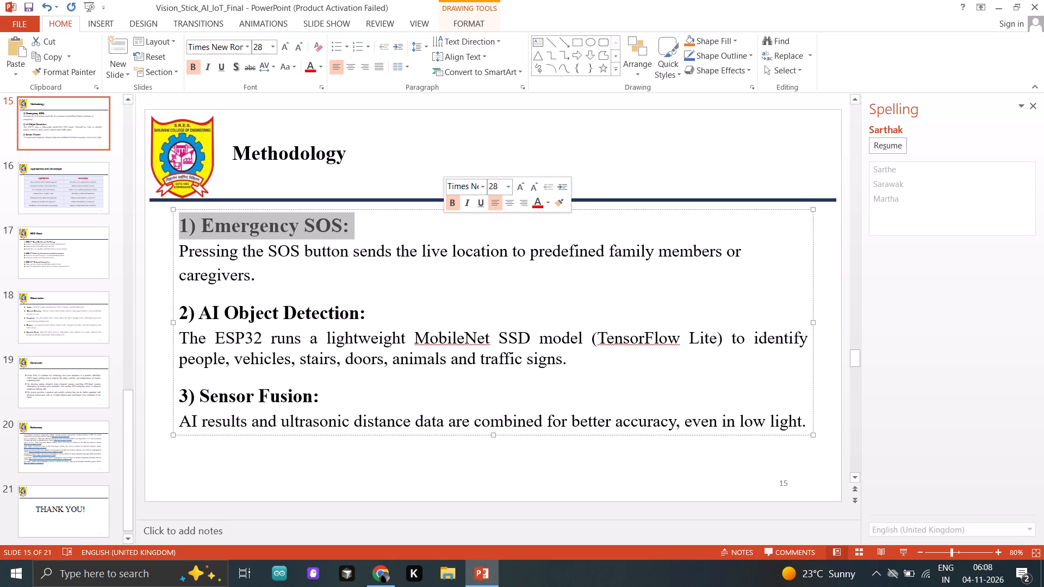
pyautogui.click(507, 188)
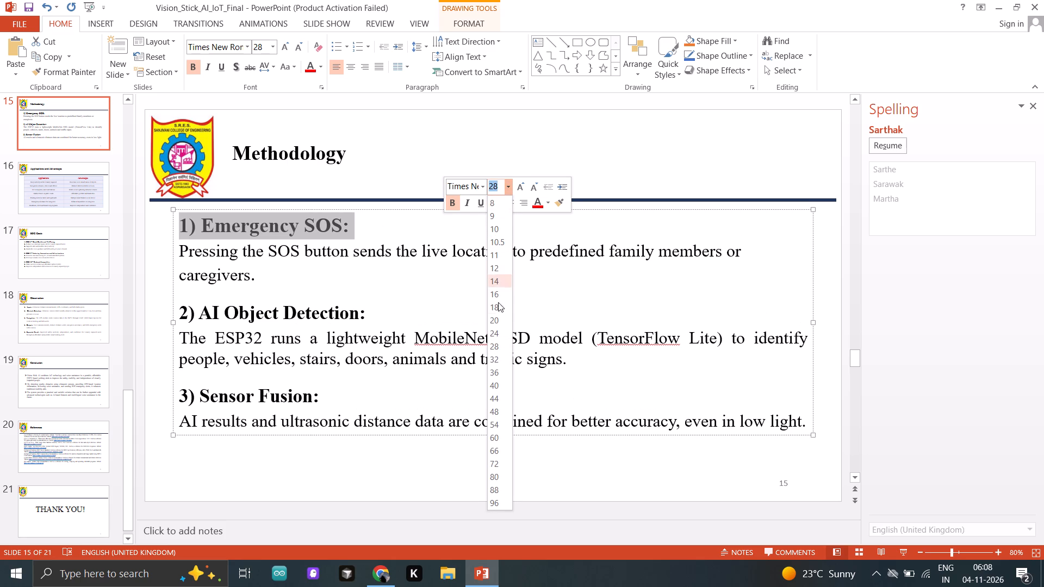
pyautogui.click(499, 334)
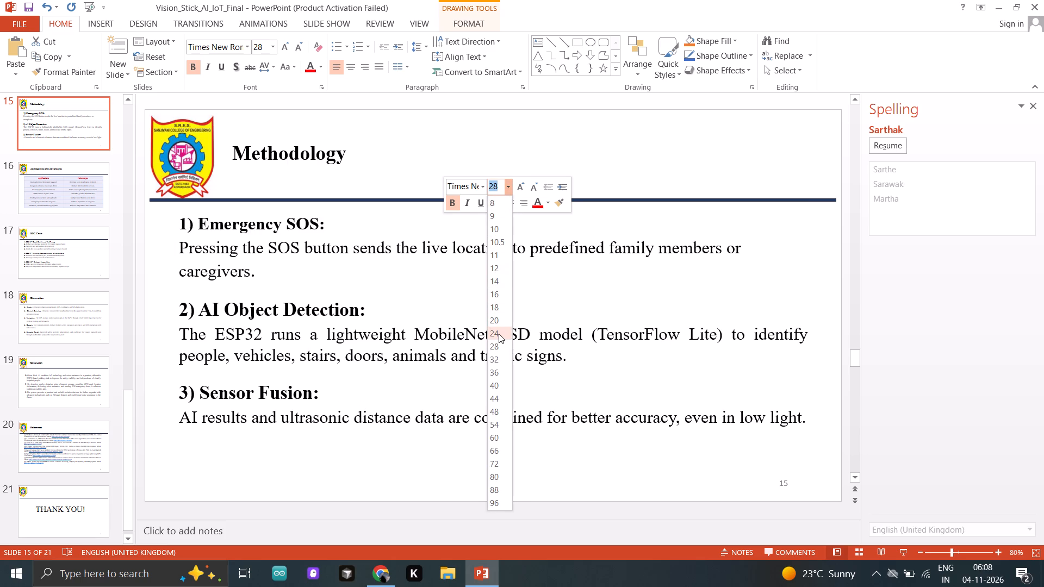
pyautogui.moveTo(182, 312); pyautogui.dragTo(476, 305)
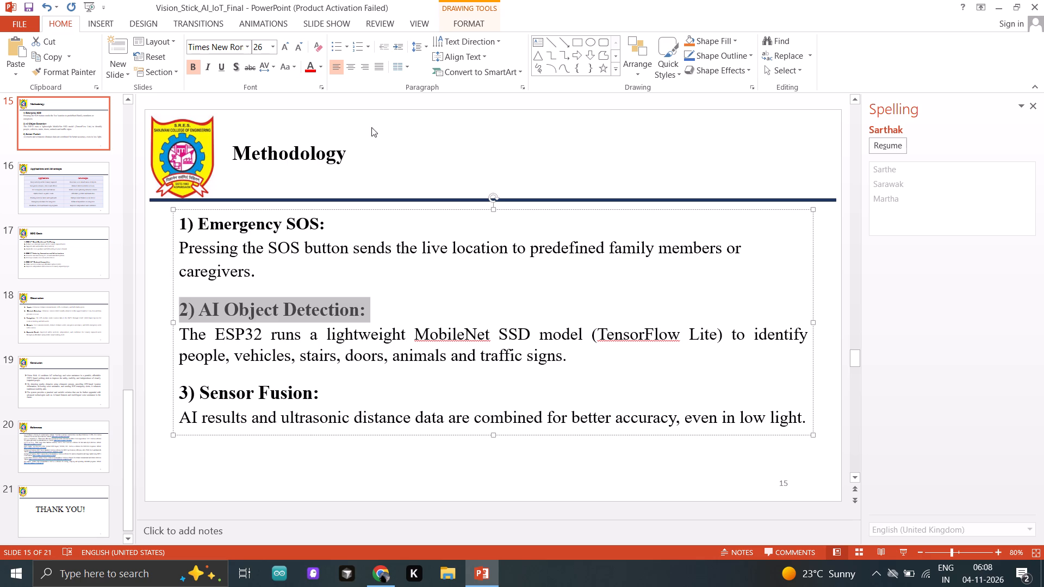
pyautogui.moveTo(378, 319); pyautogui.dragTo(154, 303)
pyautogui.moveTo(154, 303); pyautogui.dragTo(147, 304)
pyautogui.click(274, 42)
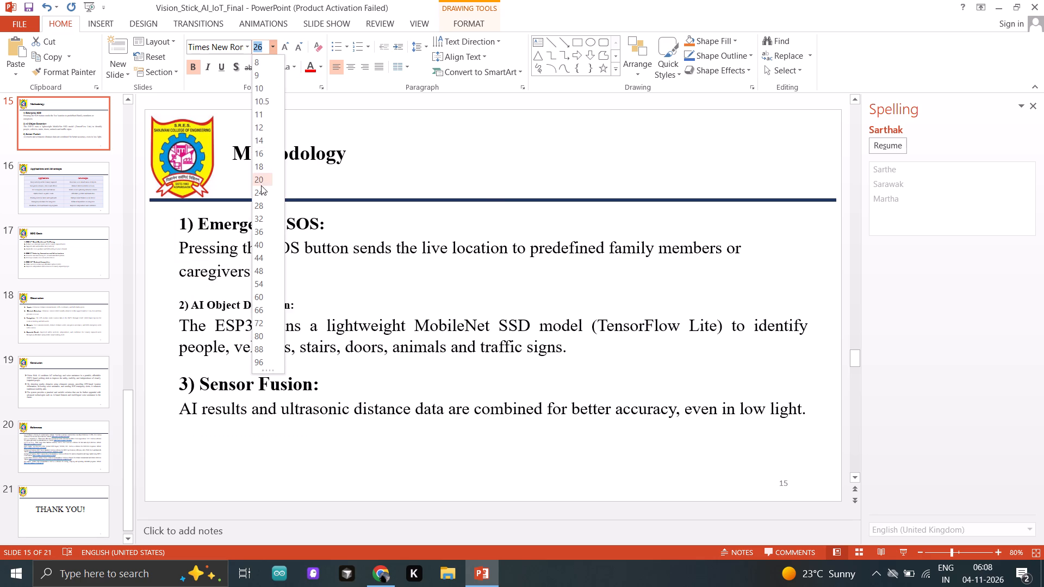
pyautogui.click(263, 192)
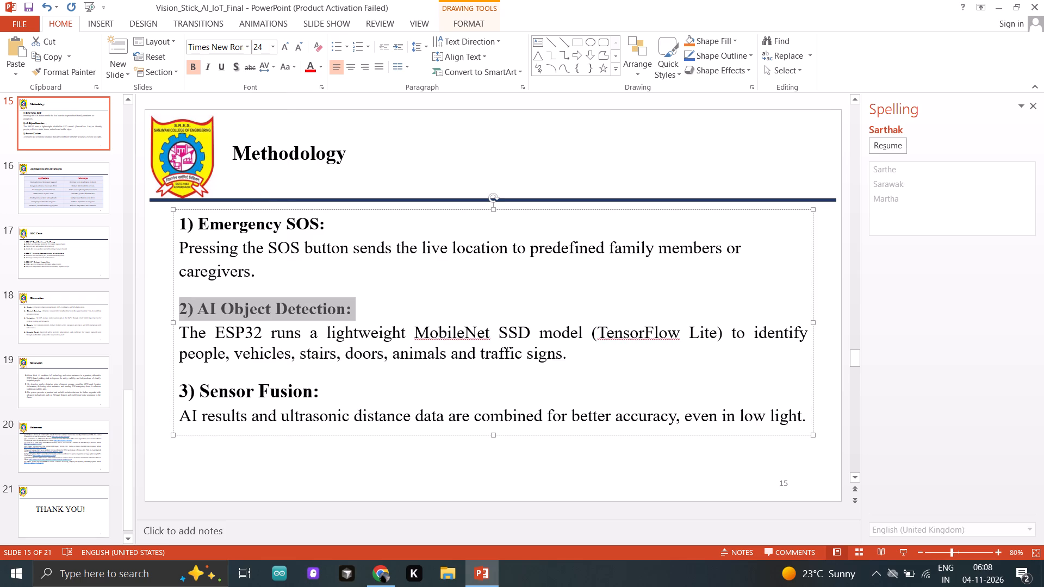
pyautogui.moveTo(182, 392); pyautogui.dragTo(378, 394)
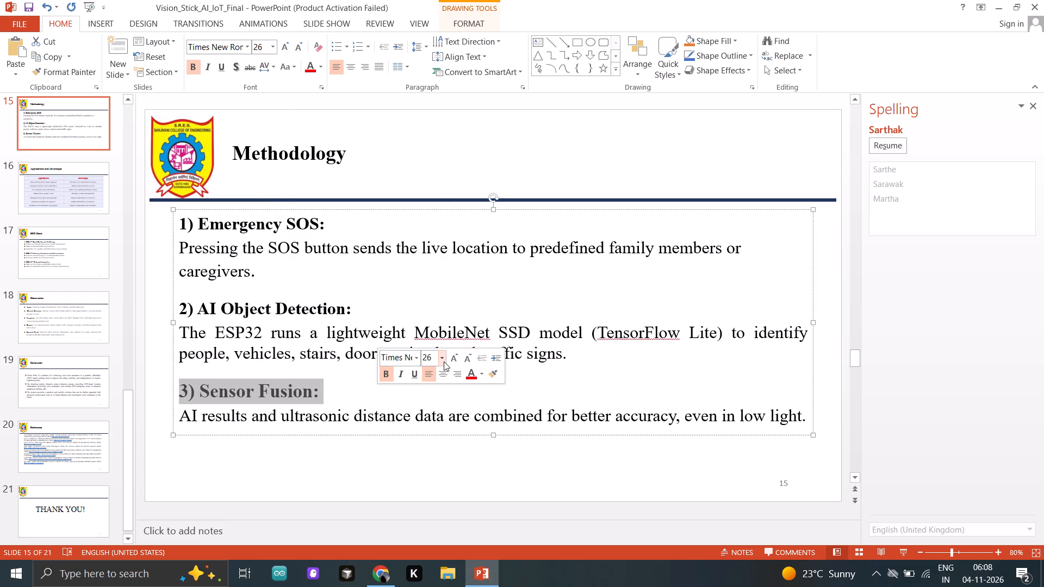
pyautogui.click(443, 359)
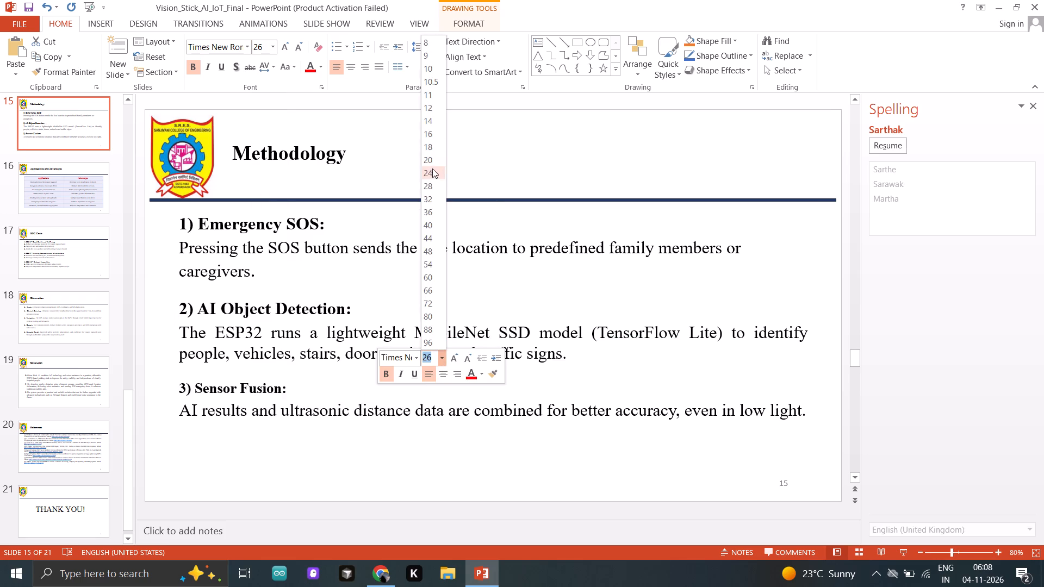
pyautogui.click(433, 171)
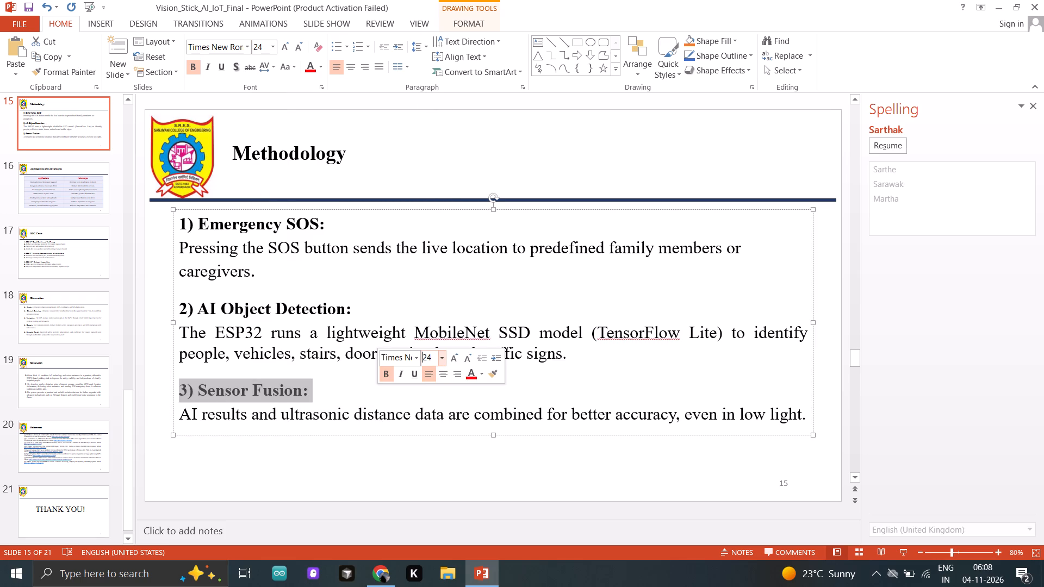
# Set the descriptions under AI Object Detection, Emergency SOS and Sensor Fusion to font size 20.
pyautogui.moveTo(184, 333); pyautogui.dragTo(606, 362)
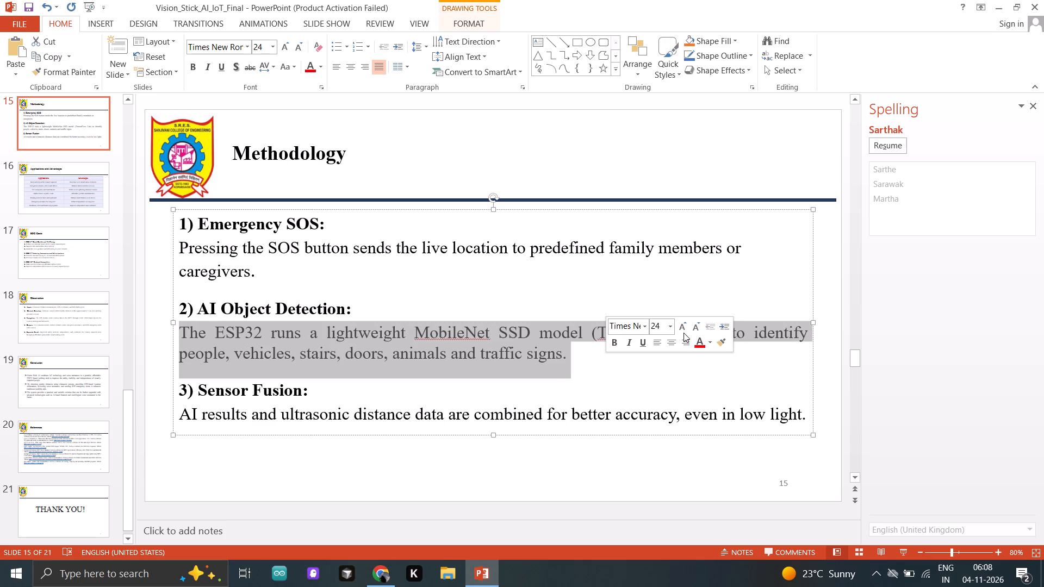
pyautogui.click(674, 329)
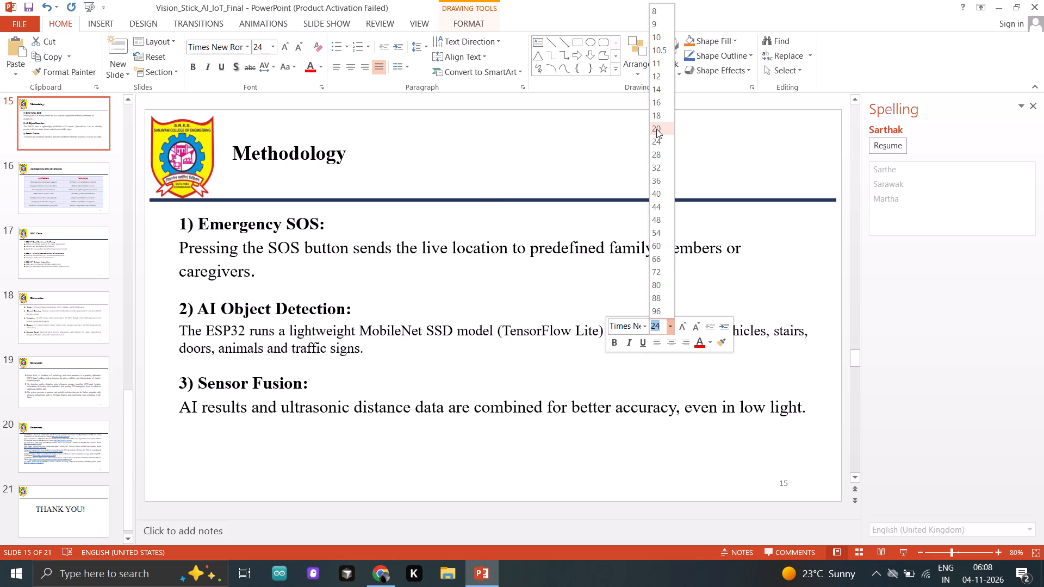
pyautogui.click(656, 129)
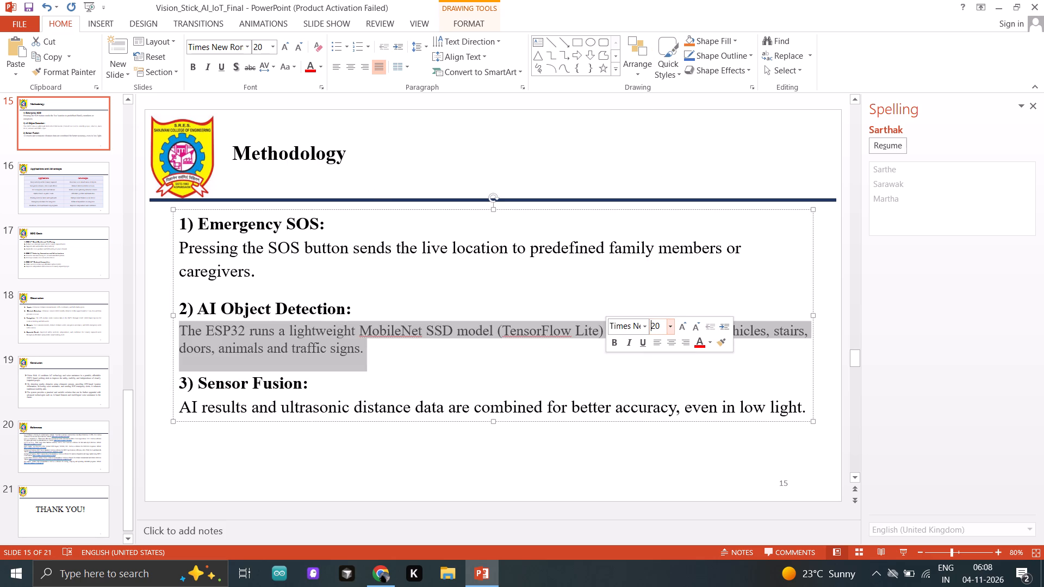
pyautogui.moveTo(181, 244); pyautogui.dragTo(300, 261)
pyautogui.click(364, 227)
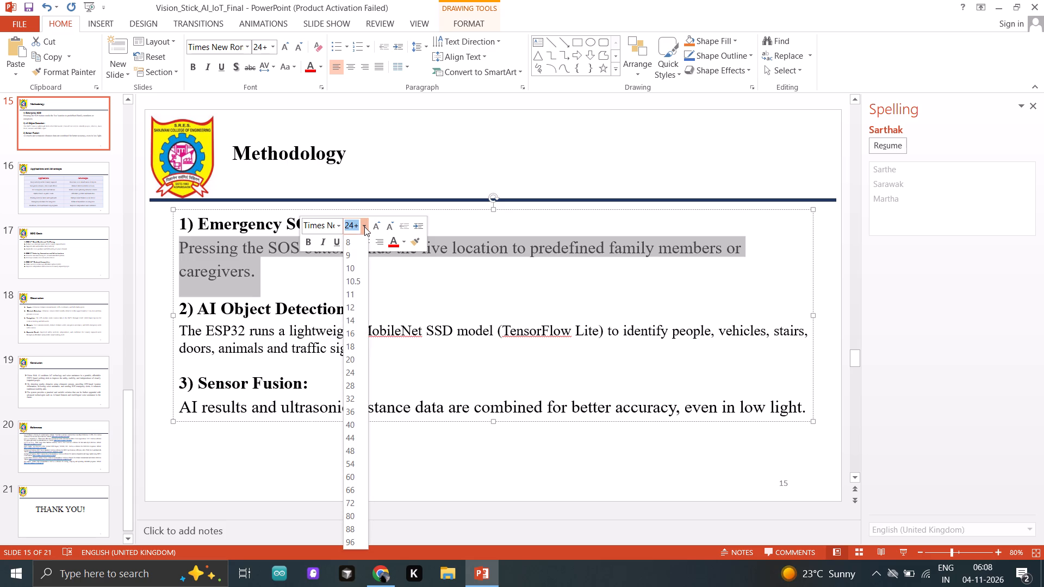
pyautogui.click(355, 363)
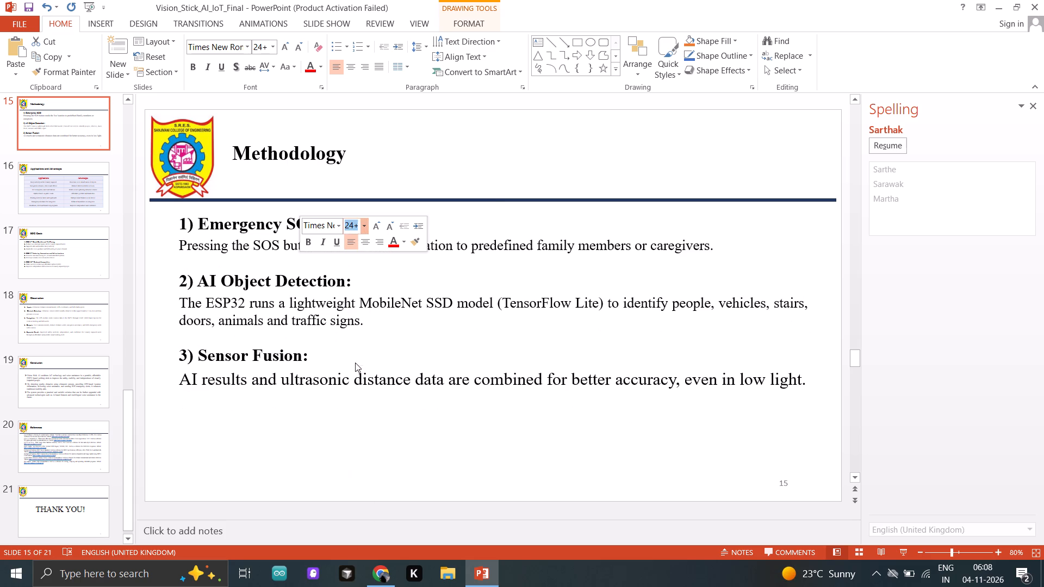
pyautogui.moveTo(184, 380); pyautogui.dragTo(781, 399)
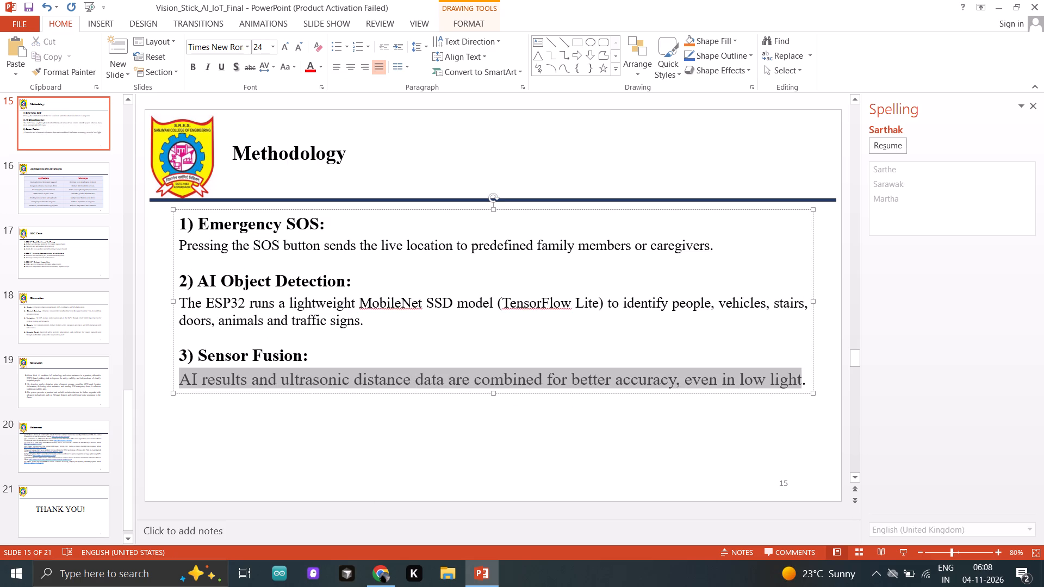
pyautogui.moveTo(781, 399); pyautogui.dragTo(793, 399)
pyautogui.click(860, 366)
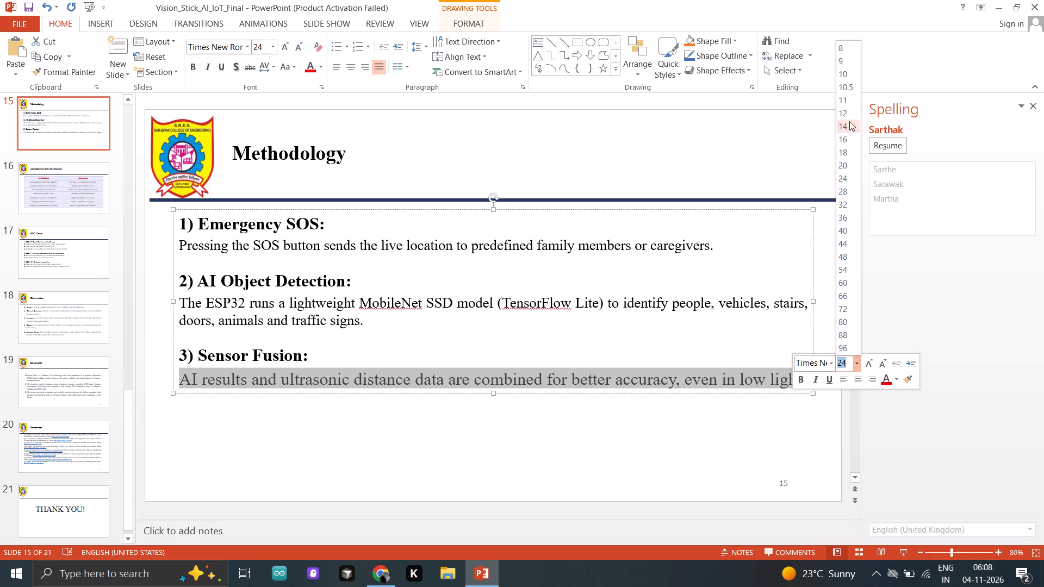
pyautogui.click(849, 166)
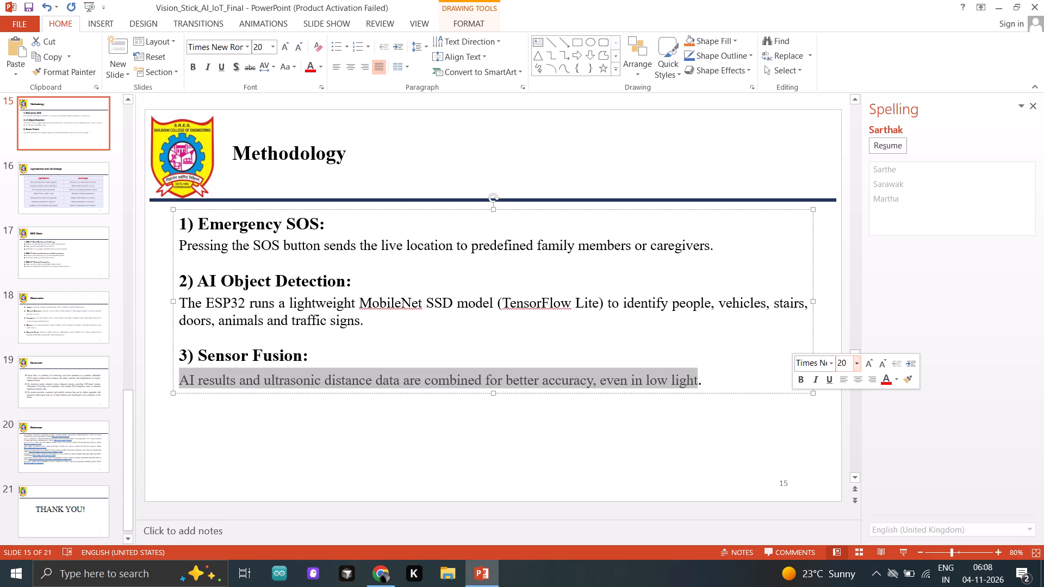
# Move the Methodology text box slightly down, away from the line under the slide title.
pyautogui.moveTo(399, 211); pyautogui.dragTo(394, 246)
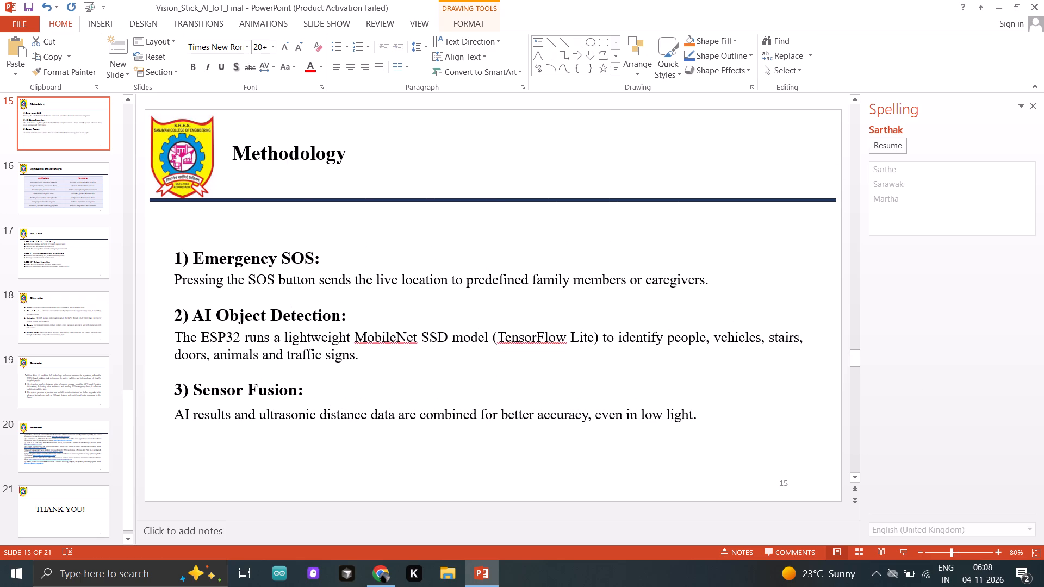
pyautogui.moveTo(394, 246); pyautogui.dragTo(394, 246)
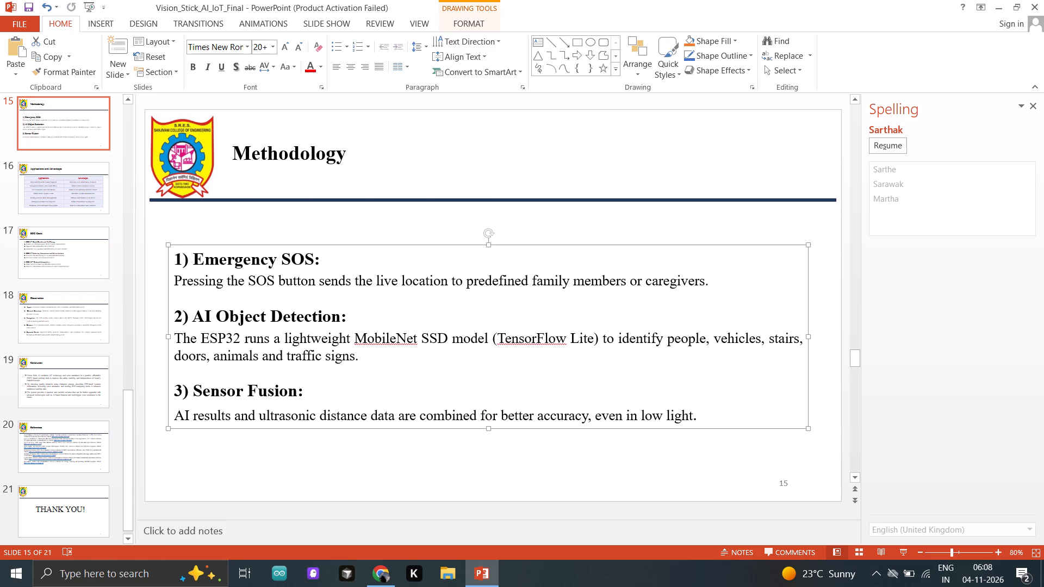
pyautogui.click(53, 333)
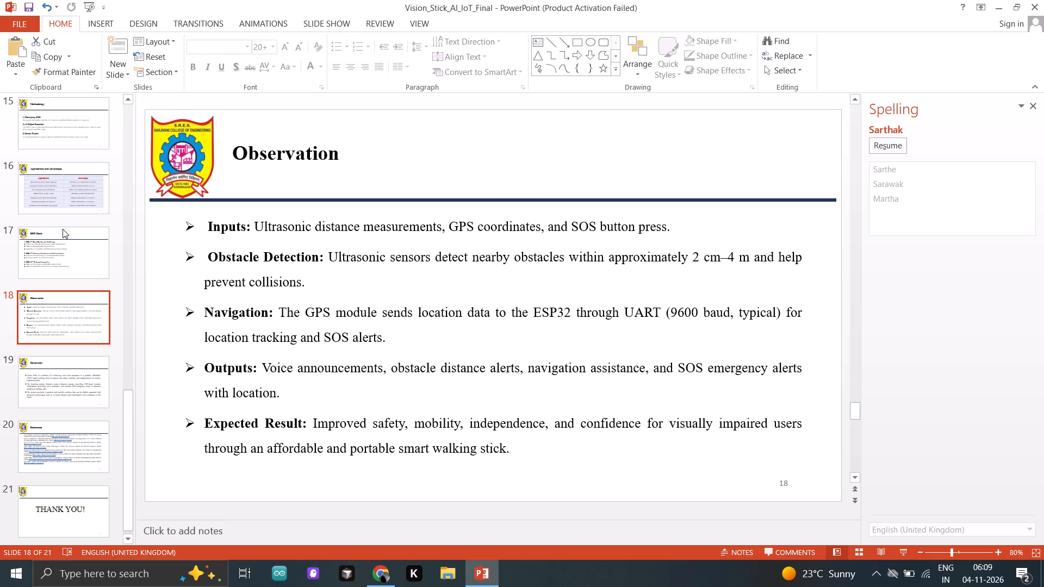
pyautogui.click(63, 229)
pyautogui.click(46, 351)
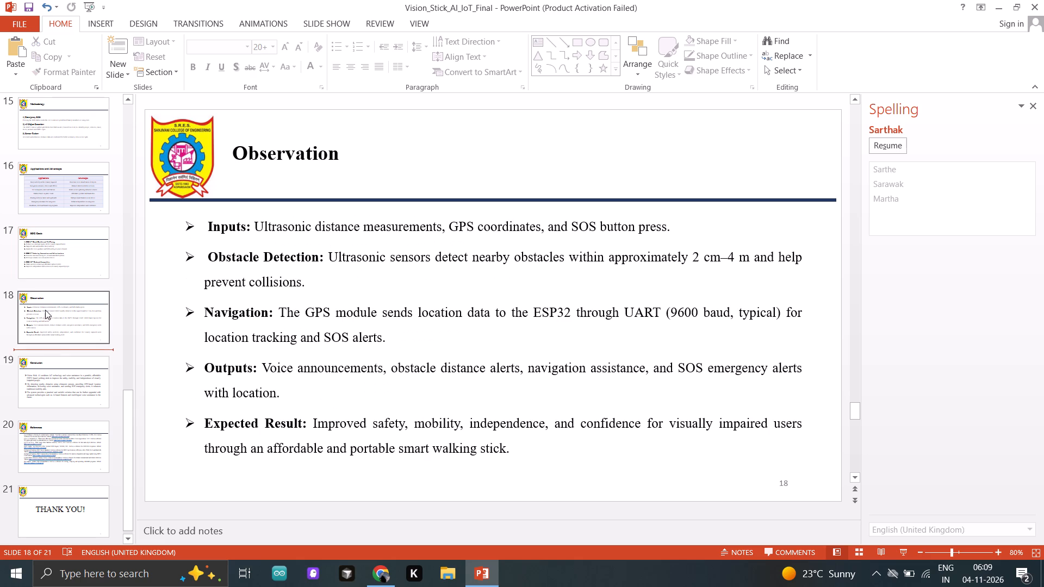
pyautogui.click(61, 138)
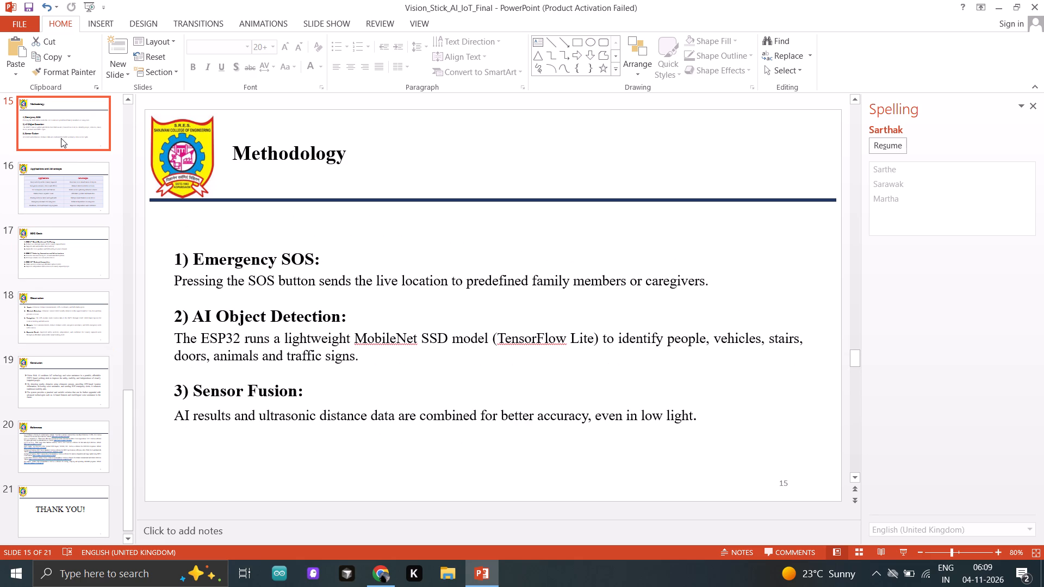
# Review the Project Specifications and Index slides, plus the slides from Introduction to Existing System, for content still needing revision.
pyautogui.scroll(2, 61, 138)
pyautogui.click(61, 138)
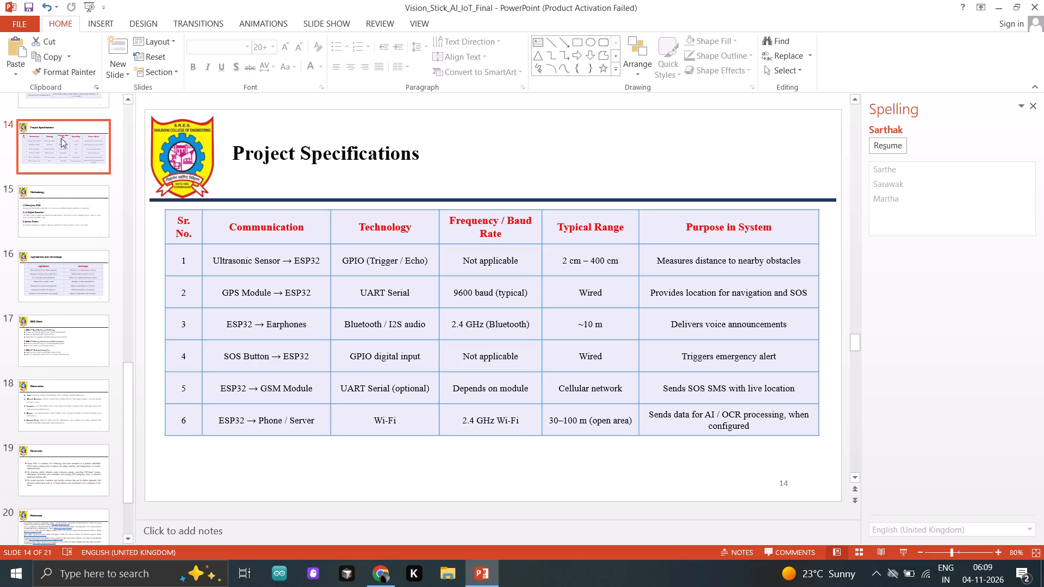
pyautogui.scroll(15, 61, 138)
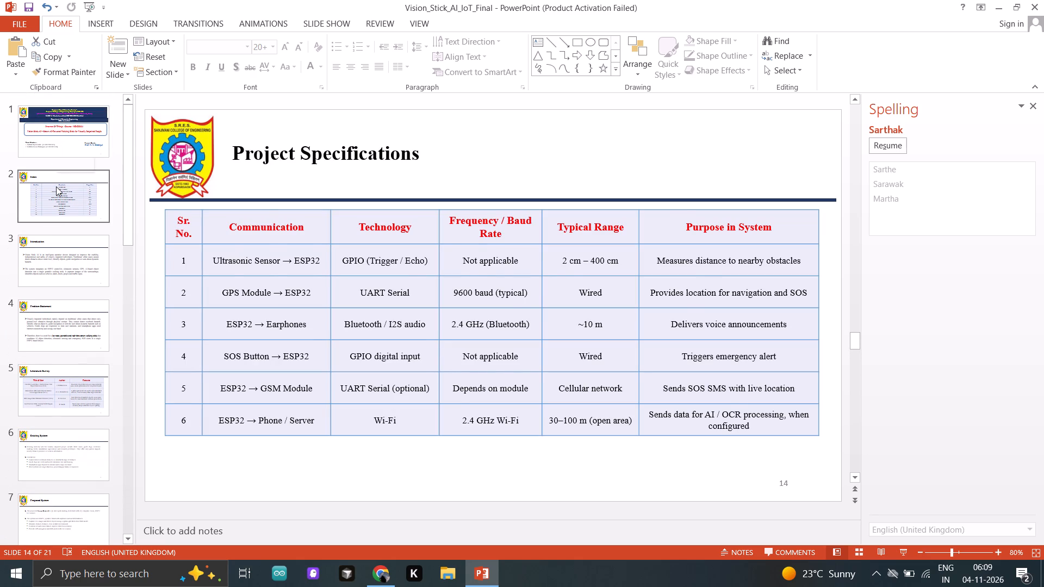
pyautogui.click(56, 186)
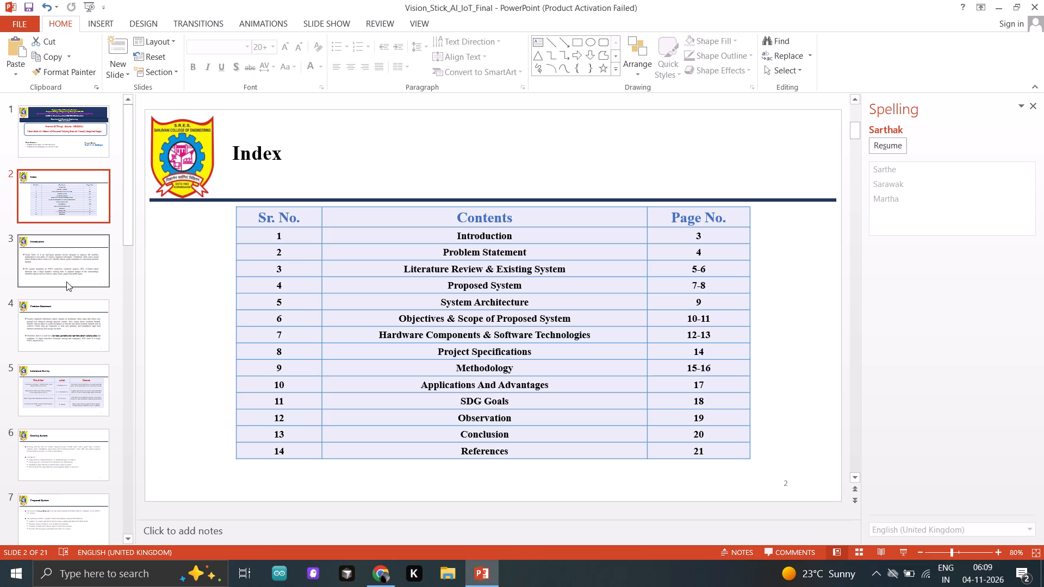
pyautogui.scroll(10, 89, 253)
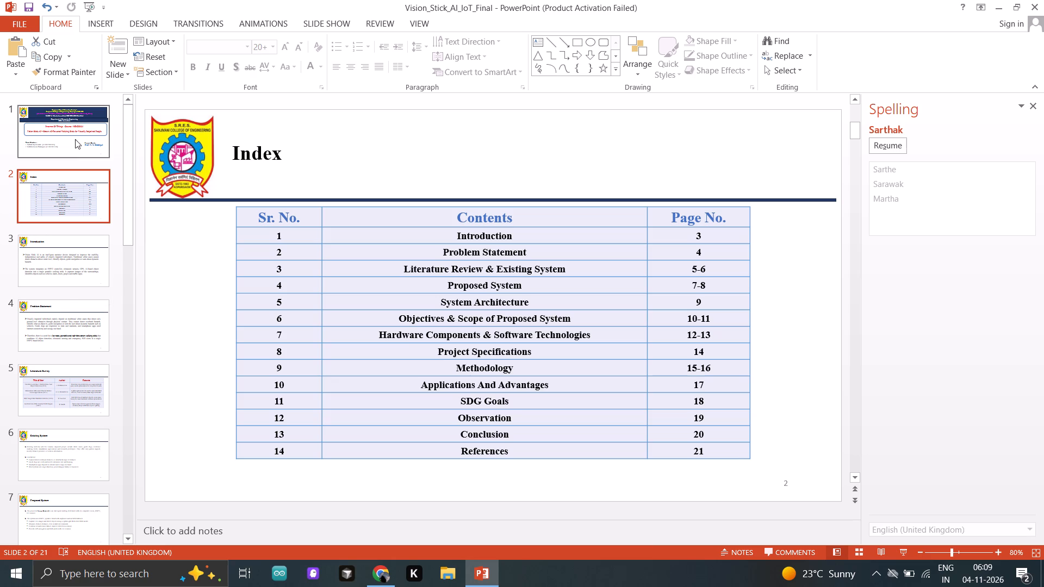
pyautogui.click(60, 261)
pyautogui.click(63, 341)
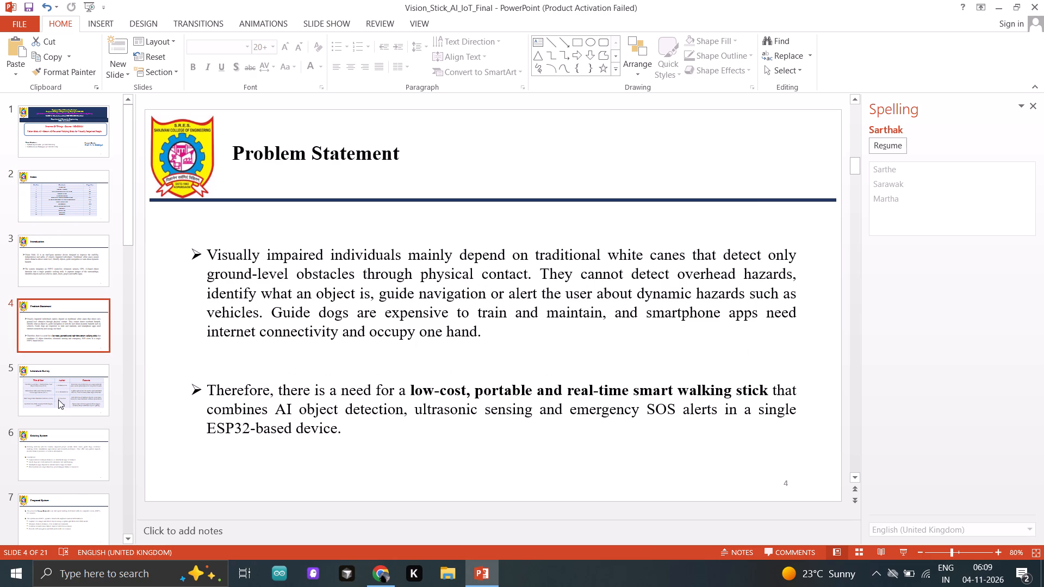
pyautogui.click(58, 399)
pyautogui.click(71, 461)
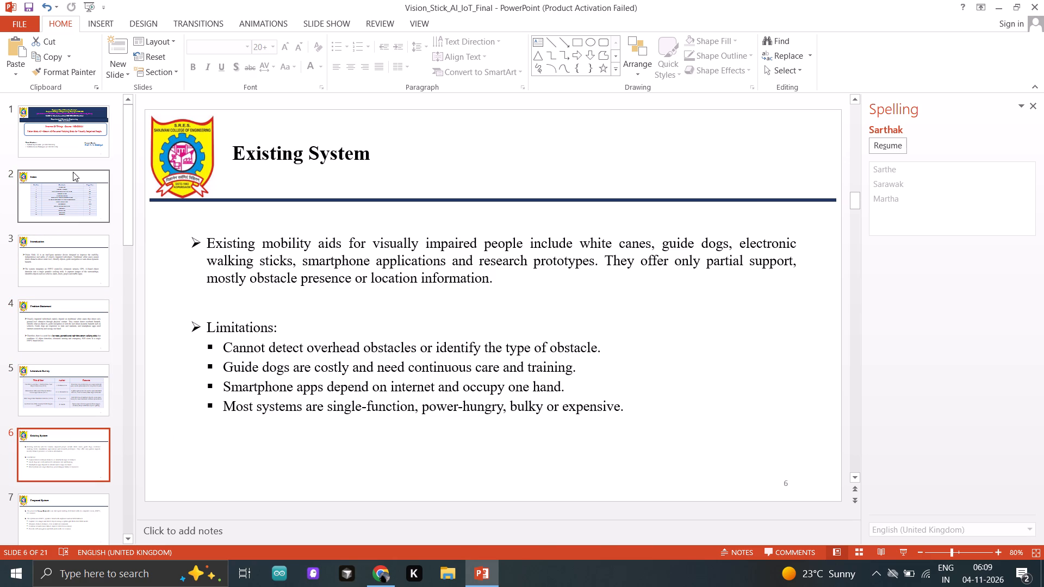
pyautogui.click(72, 156)
pyautogui.click(68, 184)
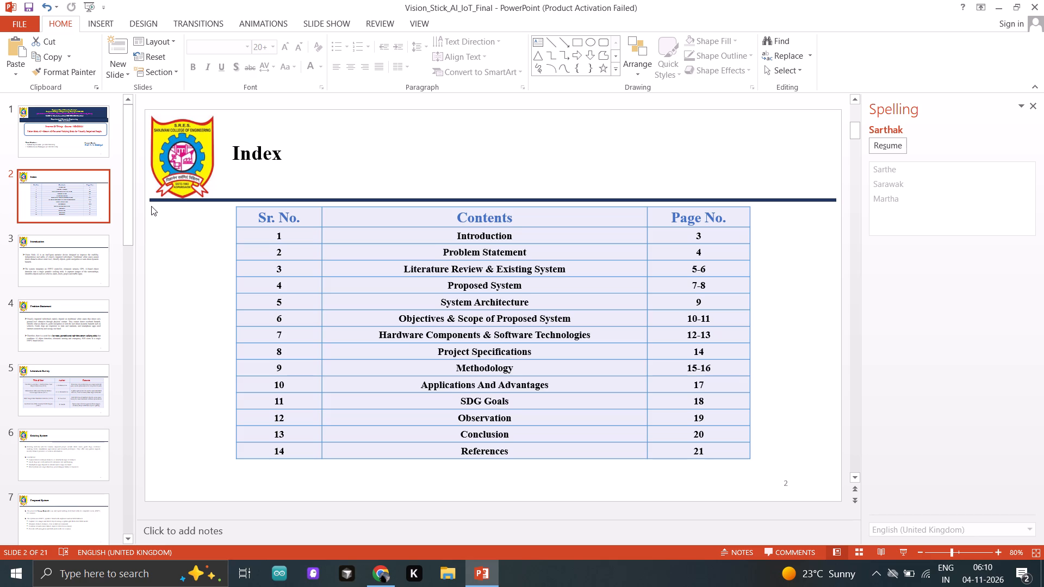
pyautogui.click(151, 206)
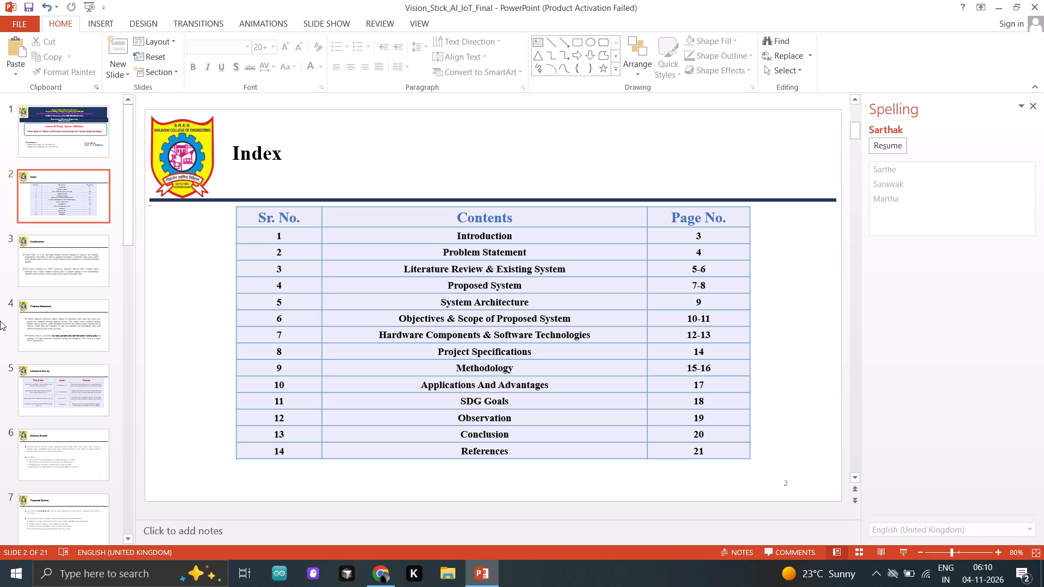
pyautogui.click(73, 190)
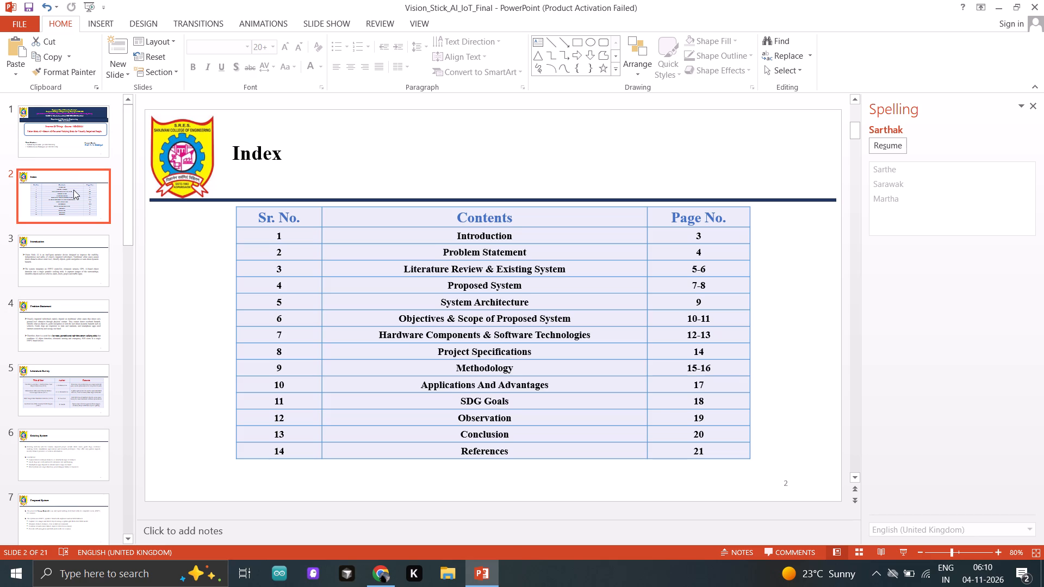
pyautogui.click(98, 316)
pyautogui.click(96, 367)
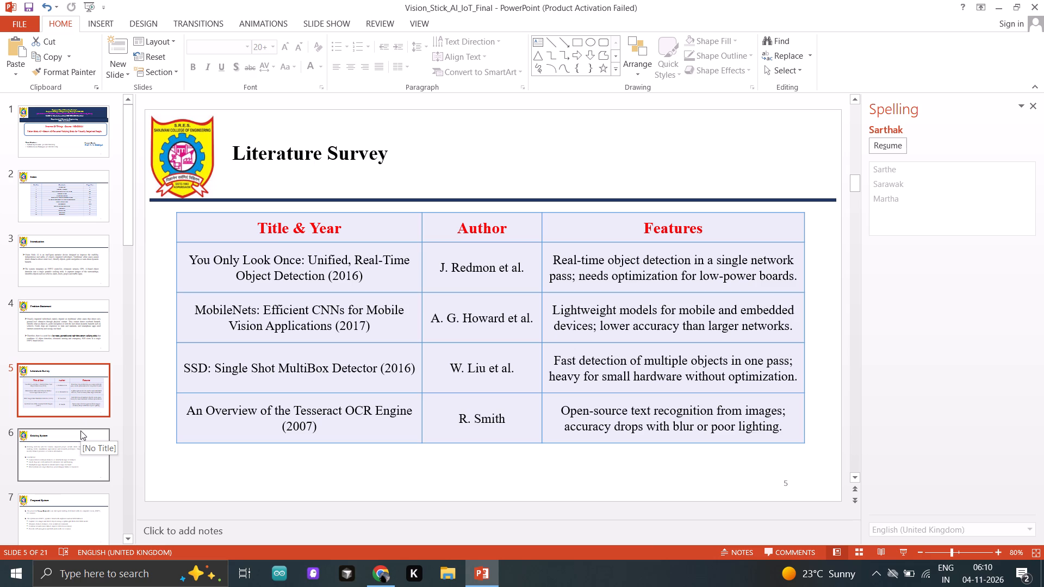
pyautogui.click(61, 469)
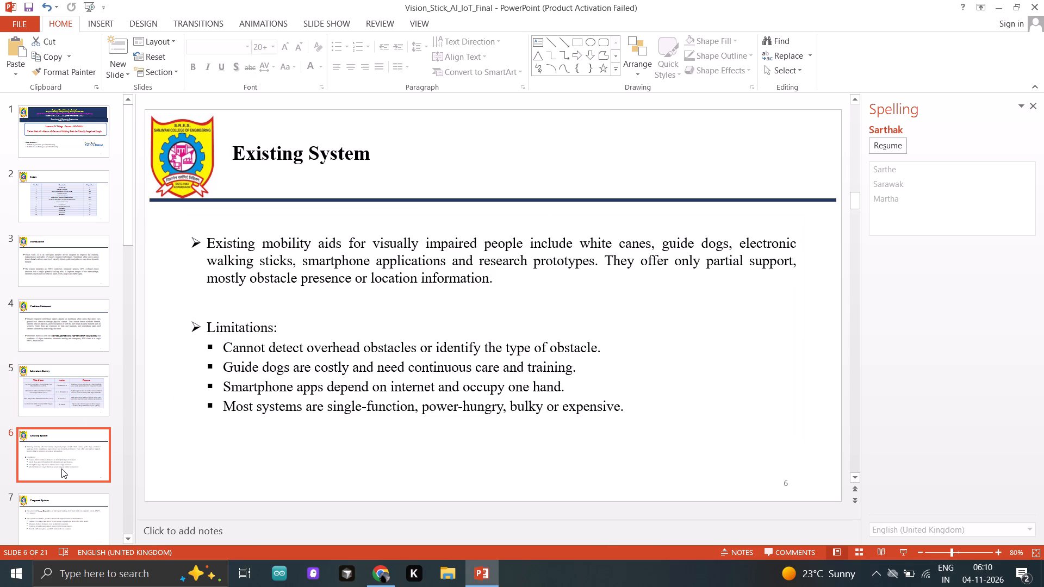
# Delete the bullet about capturing live images and detecting objects with a MobileNet SSD model from the Proposed System slide.
pyautogui.scroll(-4, 58, 444)
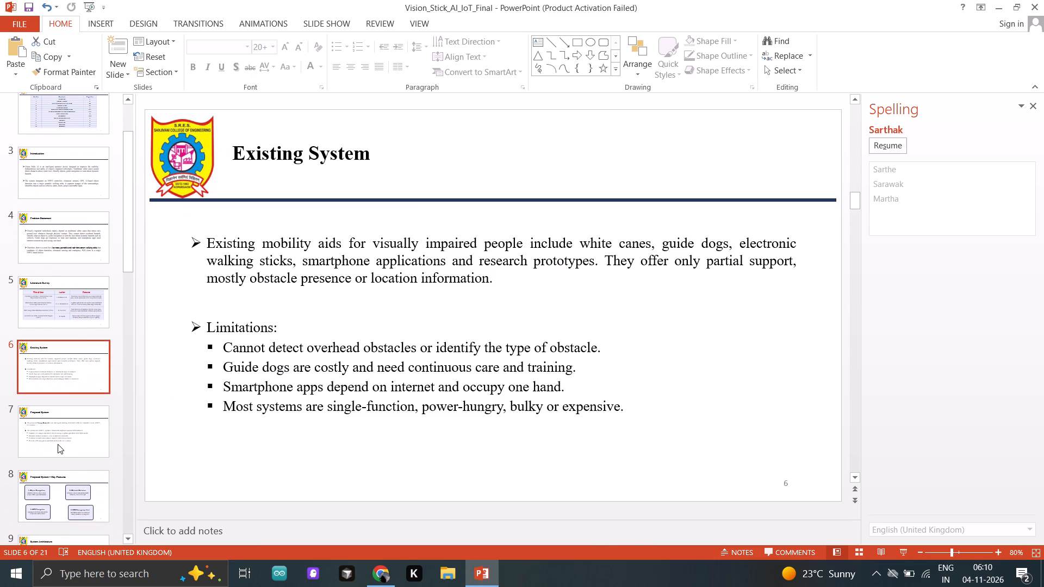
pyautogui.click(58, 444)
pyautogui.scroll(-1, 58, 444)
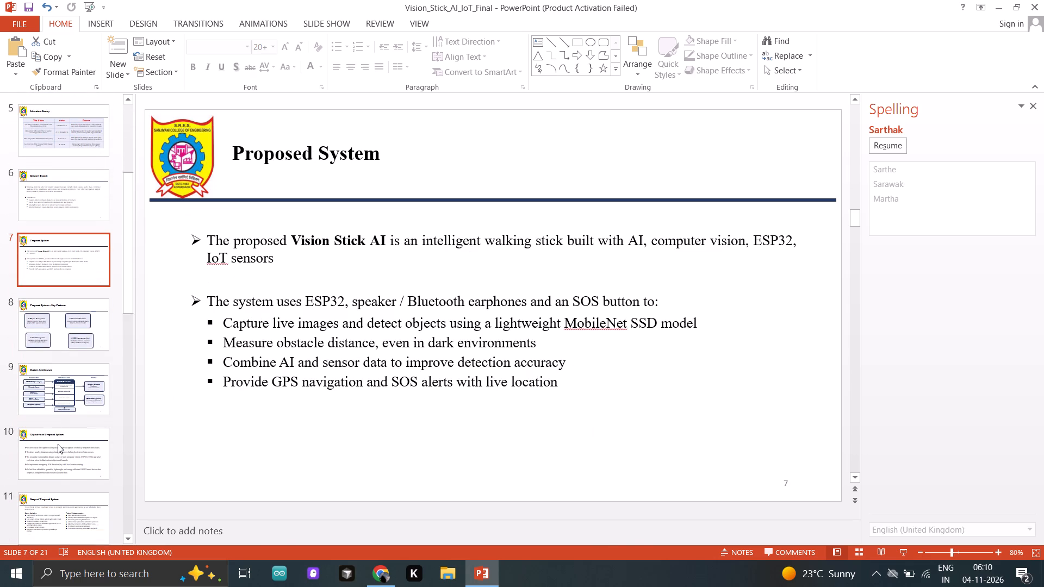
pyautogui.scroll(-1, 58, 444)
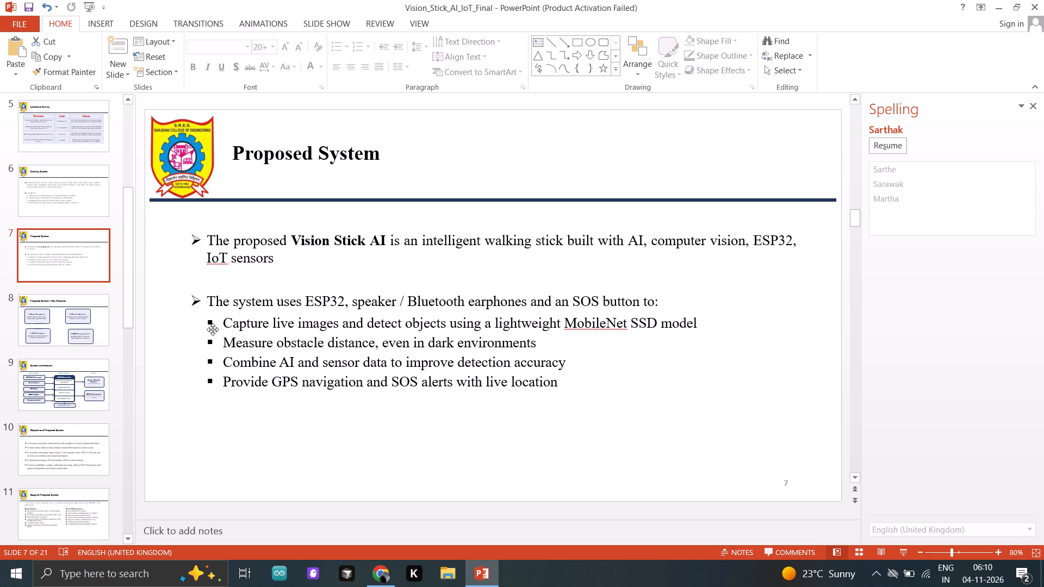
pyautogui.moveTo(219, 325); pyautogui.dragTo(710, 319)
pyautogui.press('BackSpace')
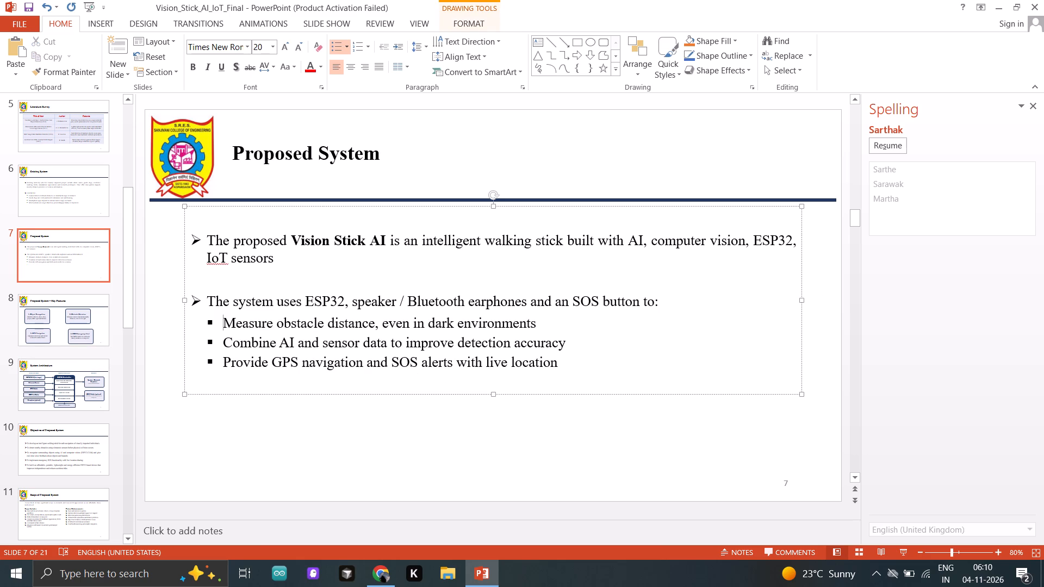
# Examine the Proposed System – Key Features, System Architecture and Objectives slides for content still needing revision.
pyautogui.click(75, 351)
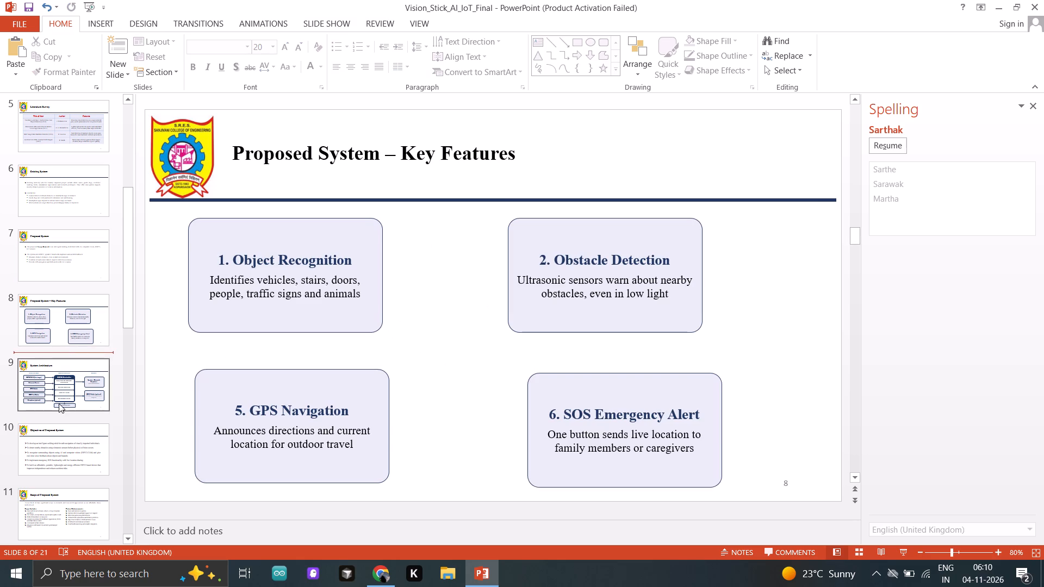
pyautogui.click(59, 403)
pyautogui.click(39, 458)
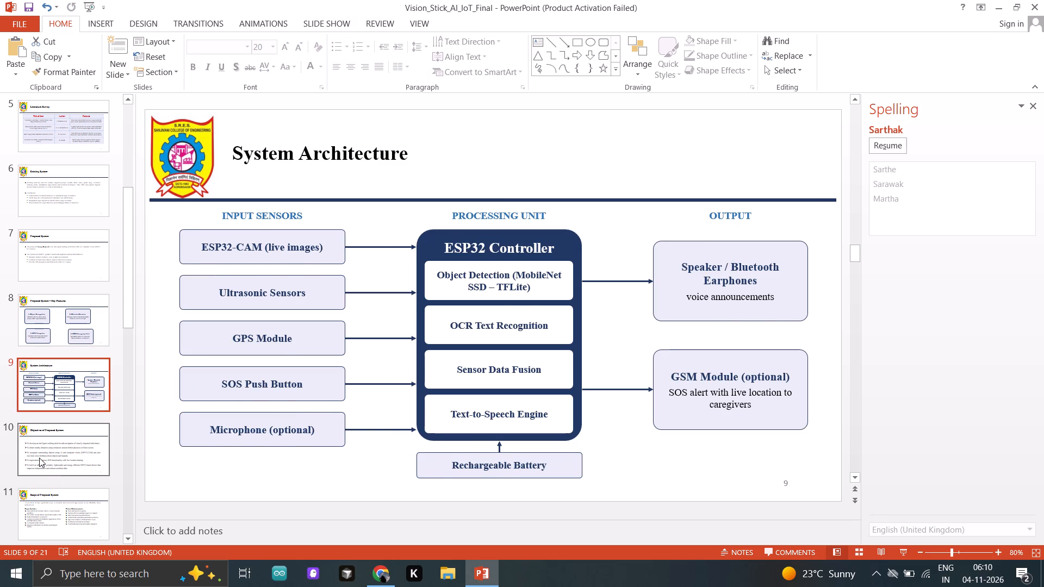
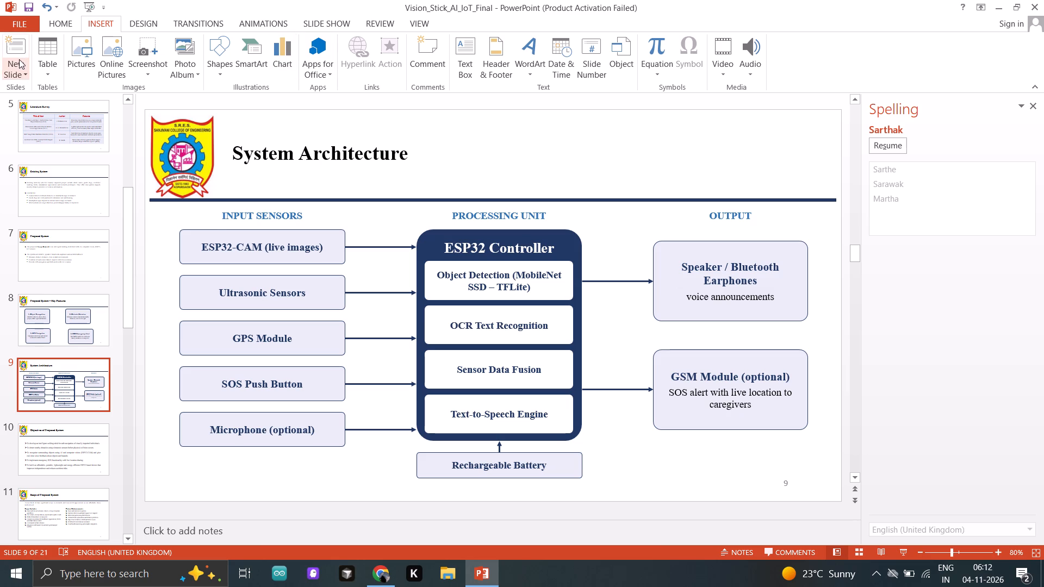
# Insert a blank slide directly after the System Architecture slide.
pyautogui.click(29, 231)
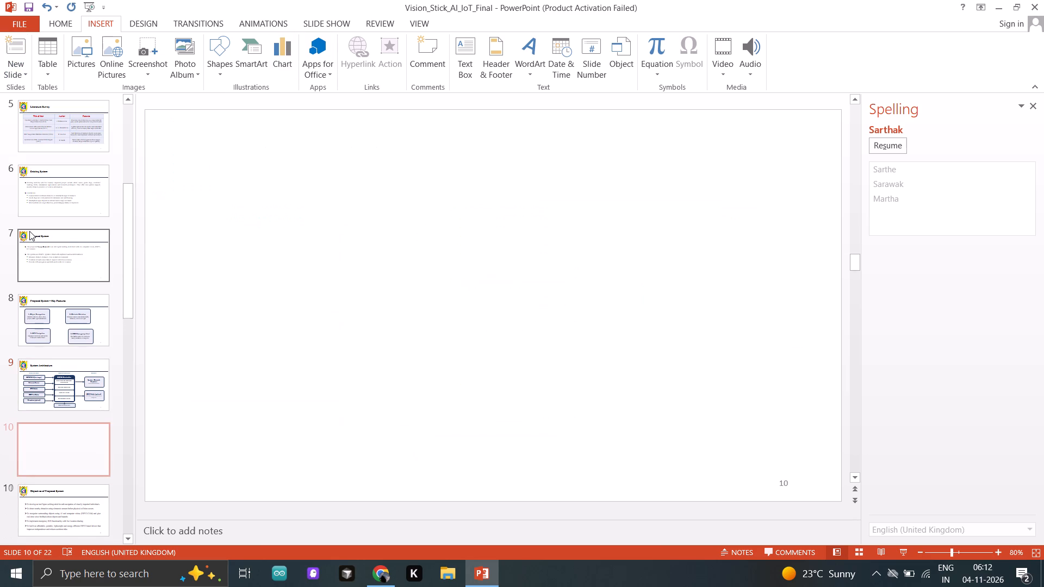
pyautogui.click(61, 462)
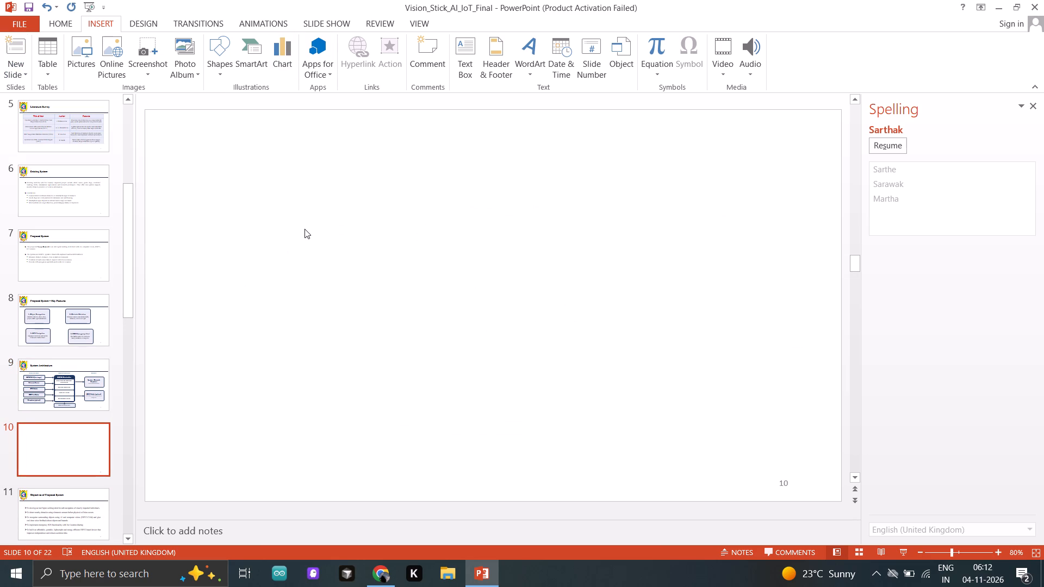
# Paste the copied text diagram of input modules, ESP32 controller and output modules onto the blank slide and shift it slightly down.
pyautogui.click(304, 229)
pyautogui.hotkey('ctrl', 'v')
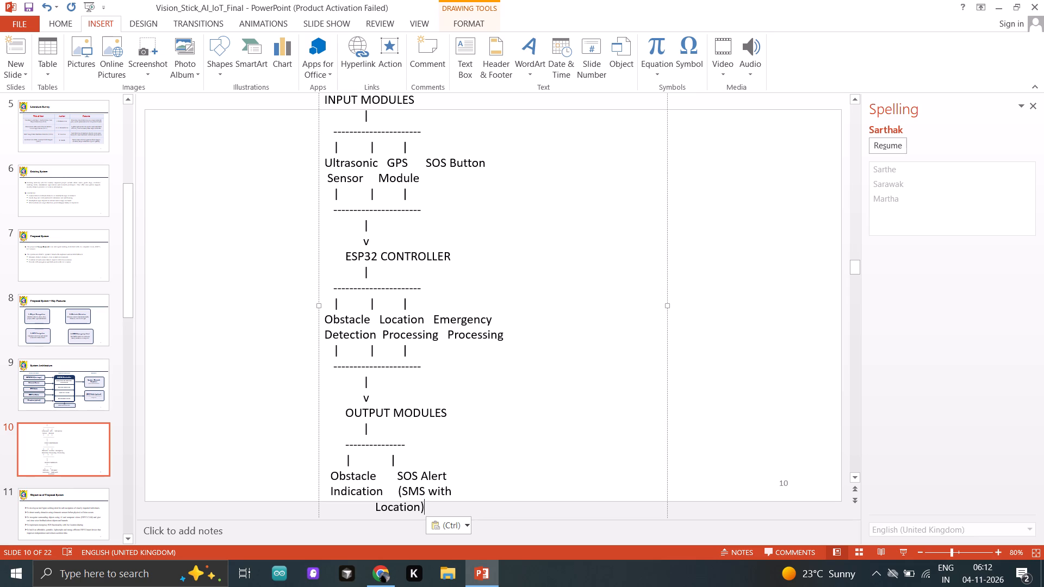
pyautogui.scroll(2, 342, 209)
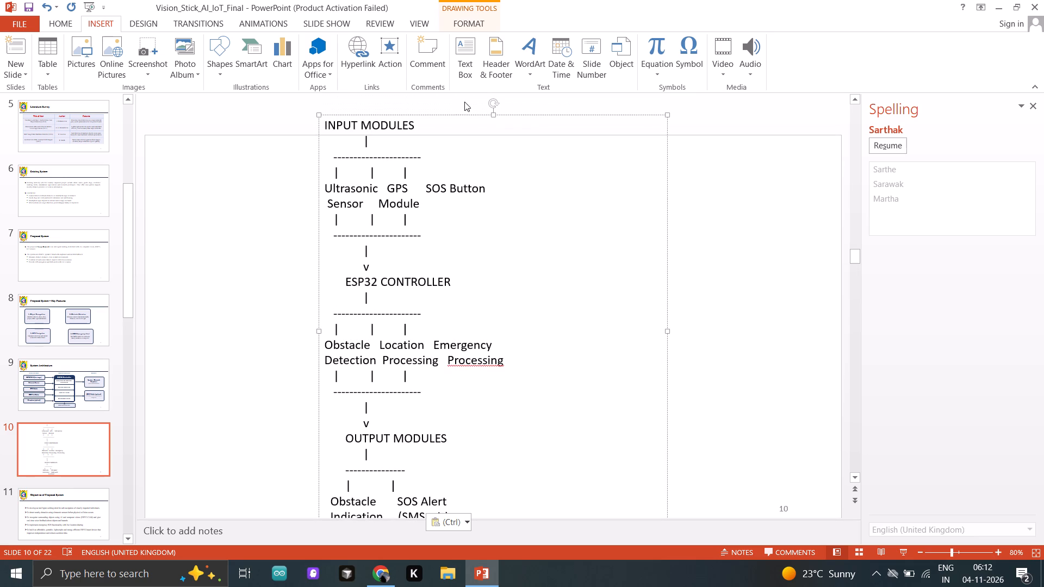
pyautogui.moveTo(461, 113); pyautogui.dragTo(457, 128)
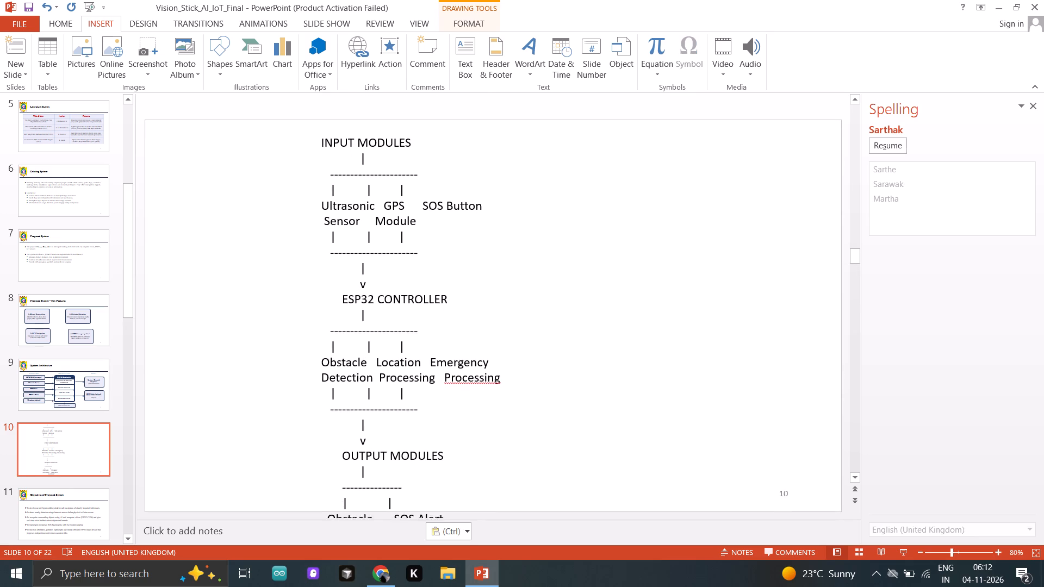
# Move the text box with the input, controller and output module diagram up on slide 10, bringing its last lines onto the slide.
pyautogui.moveTo(457, 128); pyautogui.dragTo(456, 121)
pyautogui.scroll(-2, 464, 231)
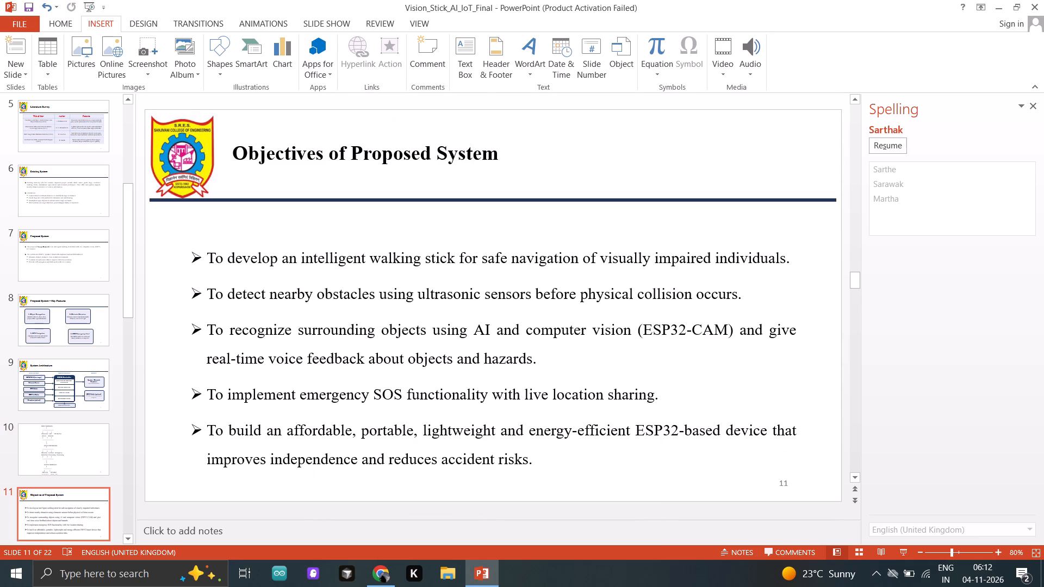
pyautogui.click(27, 451)
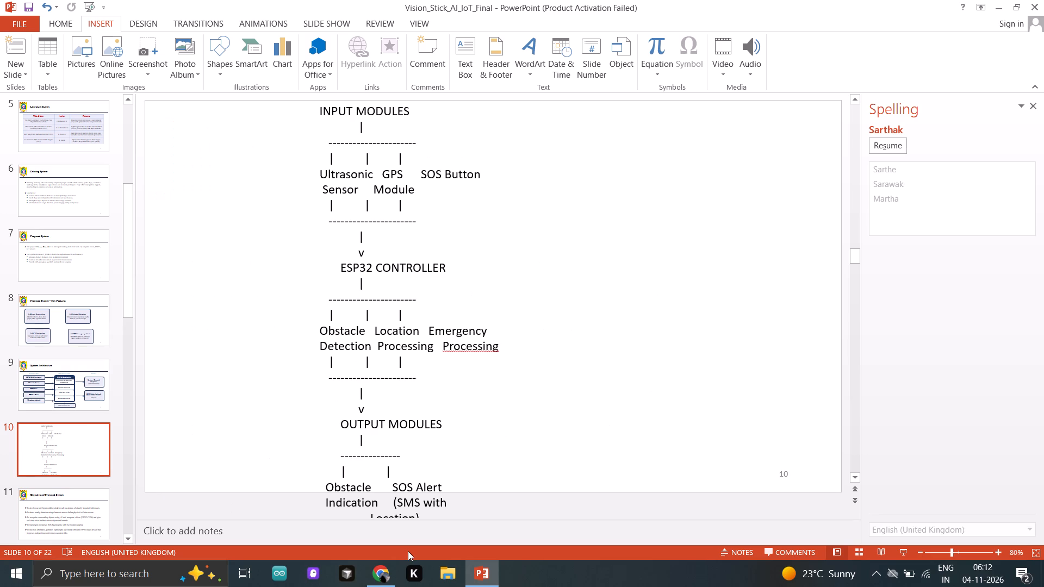
pyautogui.scroll(-1, 418, 508)
pyautogui.click(458, 515)
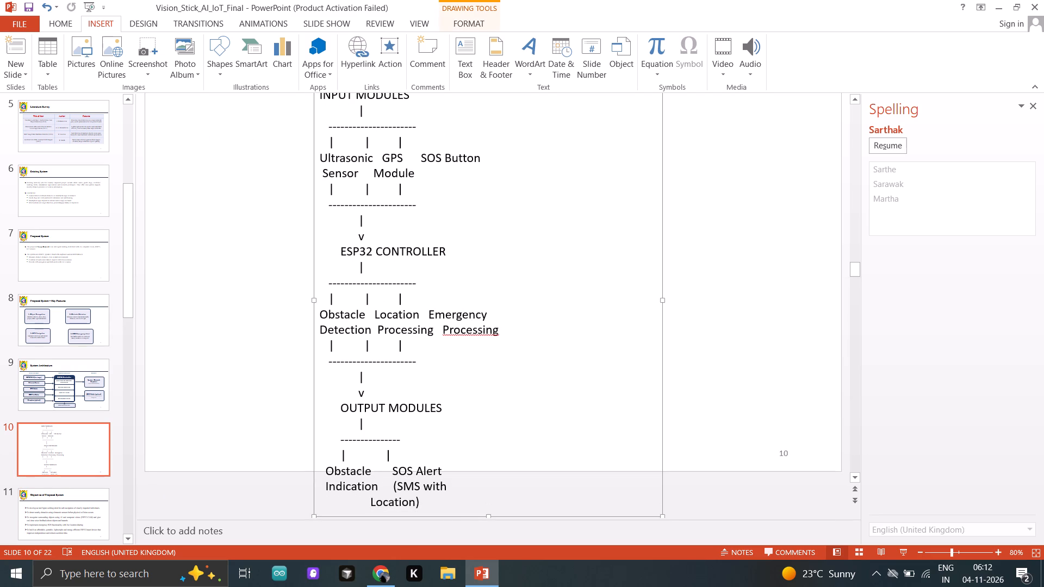
pyautogui.moveTo(456, 517); pyautogui.dragTo(450, 485)
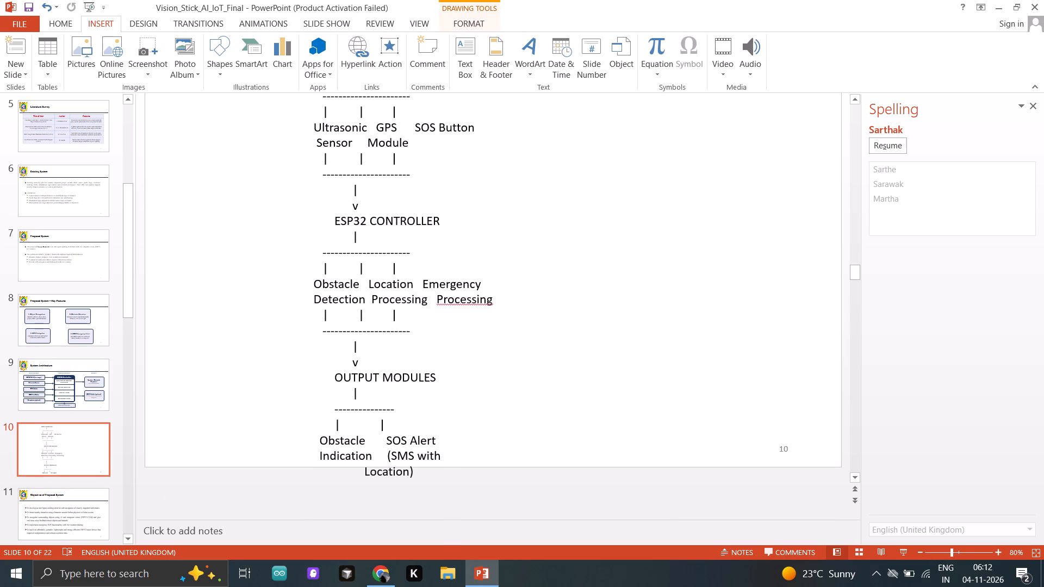
pyautogui.moveTo(450, 485); pyautogui.dragTo(445, 474)
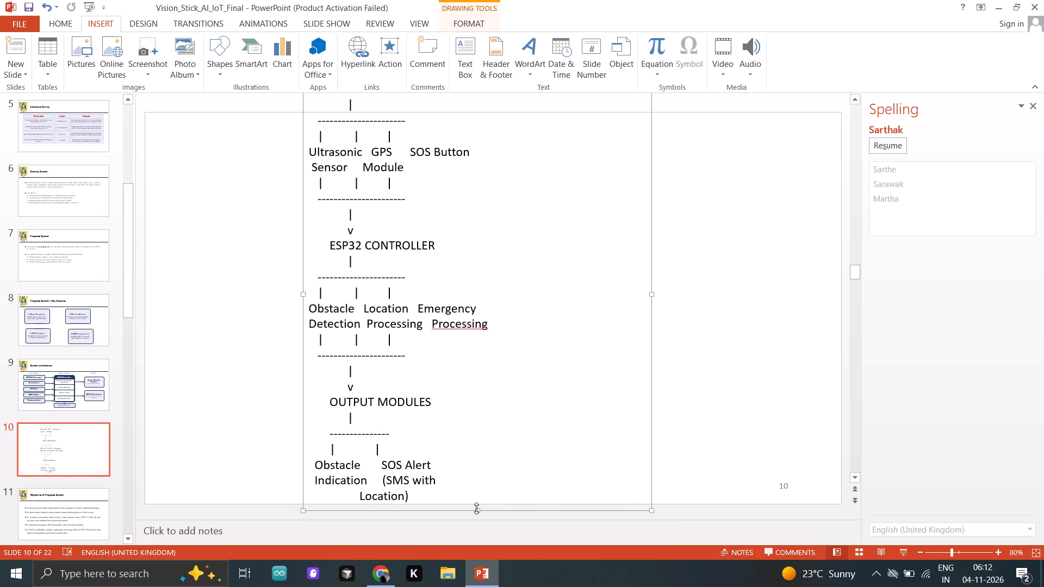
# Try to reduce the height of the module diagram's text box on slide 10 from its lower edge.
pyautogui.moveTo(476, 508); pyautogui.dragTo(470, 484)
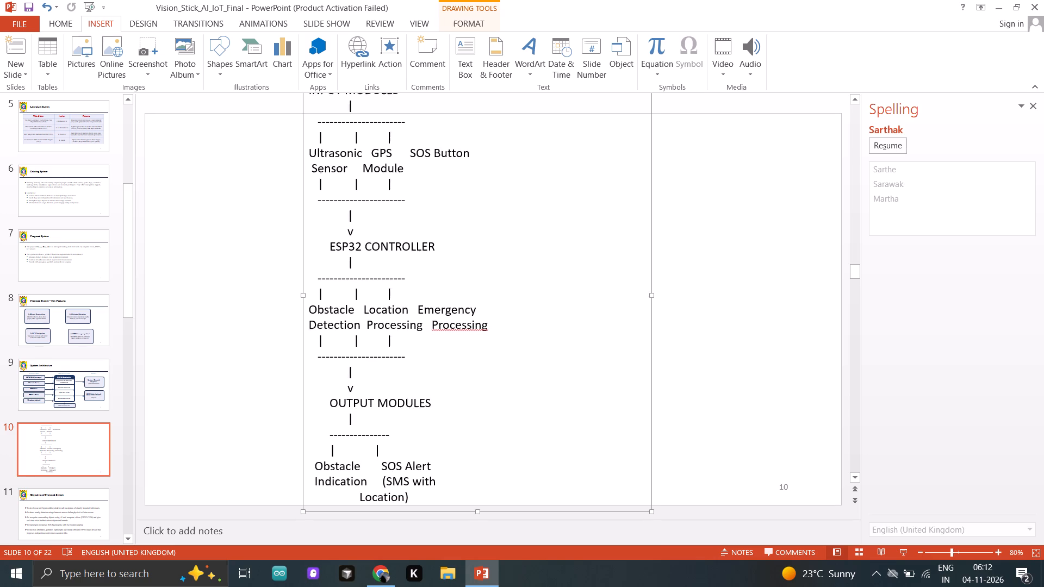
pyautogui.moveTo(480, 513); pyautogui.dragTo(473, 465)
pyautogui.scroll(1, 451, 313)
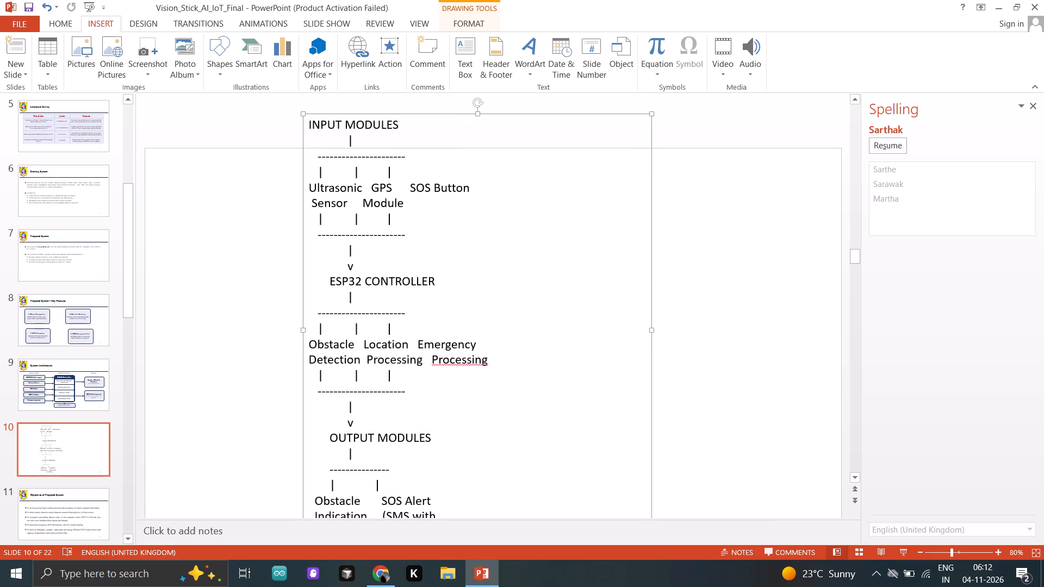
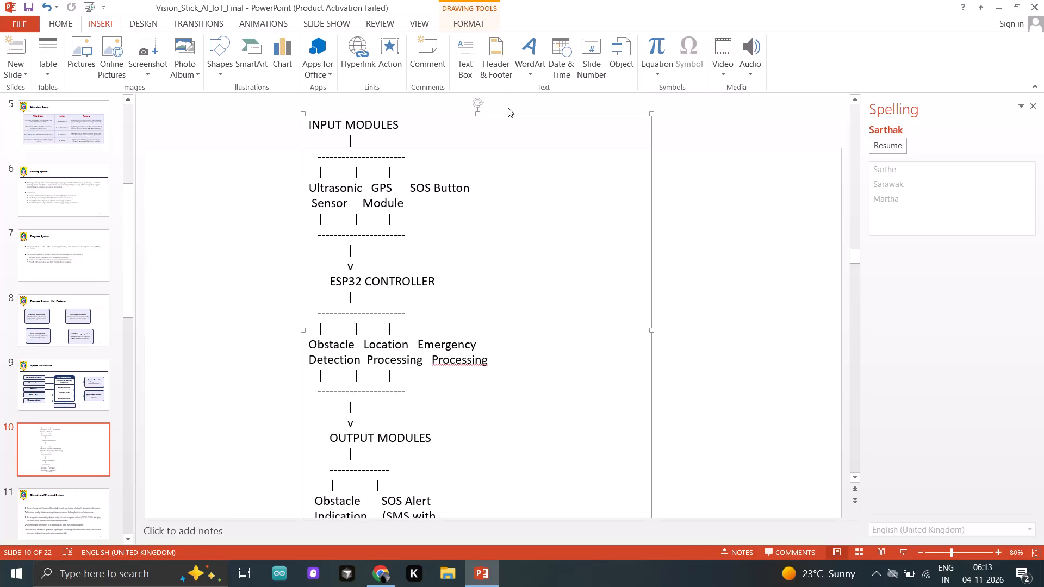
# Delete the text box with the input, controller and output module diagram from slide 10.
pyautogui.click(509, 113)
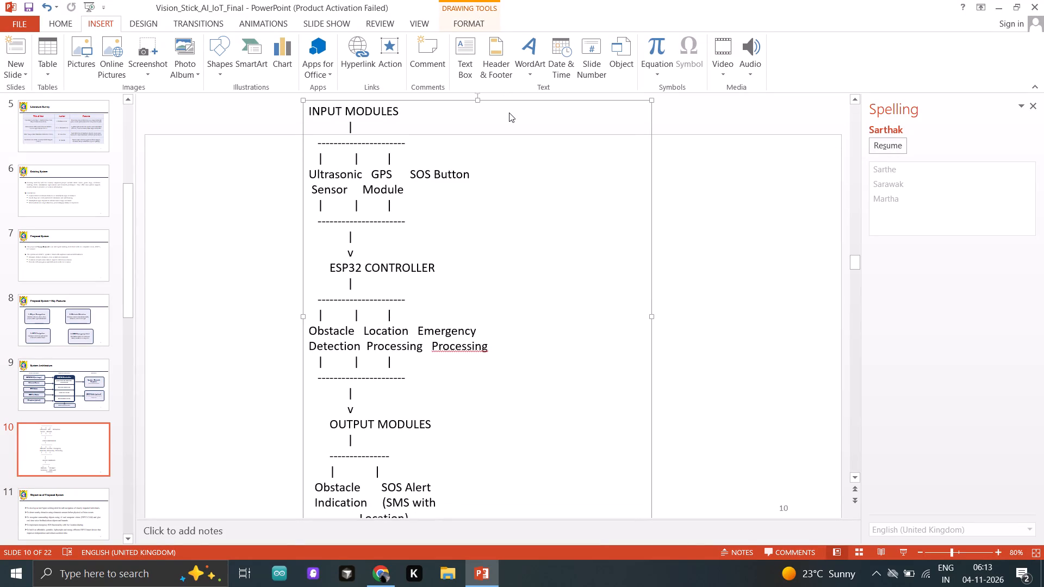
pyautogui.press('Delete')
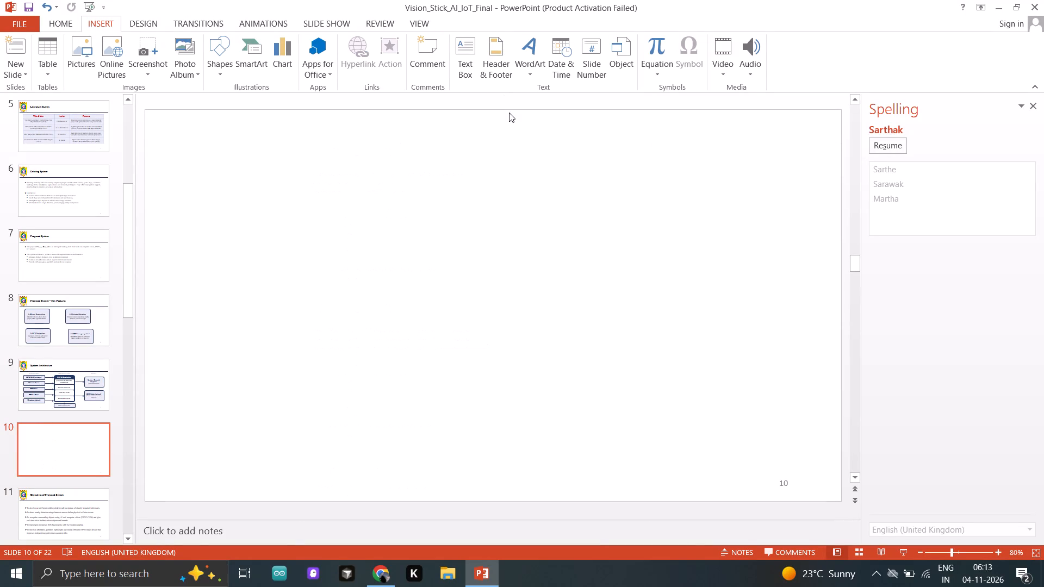
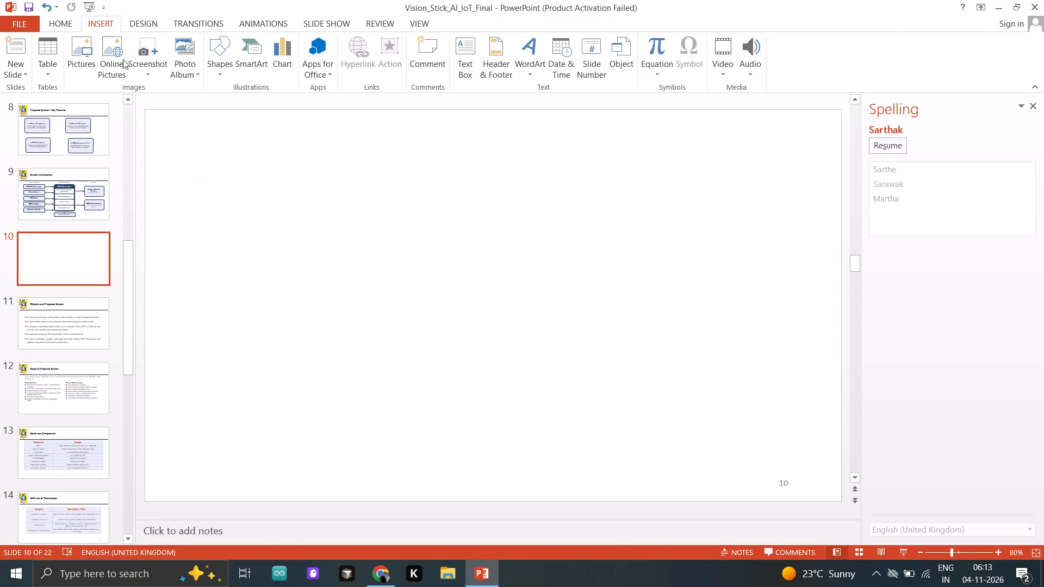
# Insert the system architecture picture, WhatsApp Image 2026-11-03 at 10.27.13, from the Downloads folder onto blank slide 10.
pyautogui.click(77, 18)
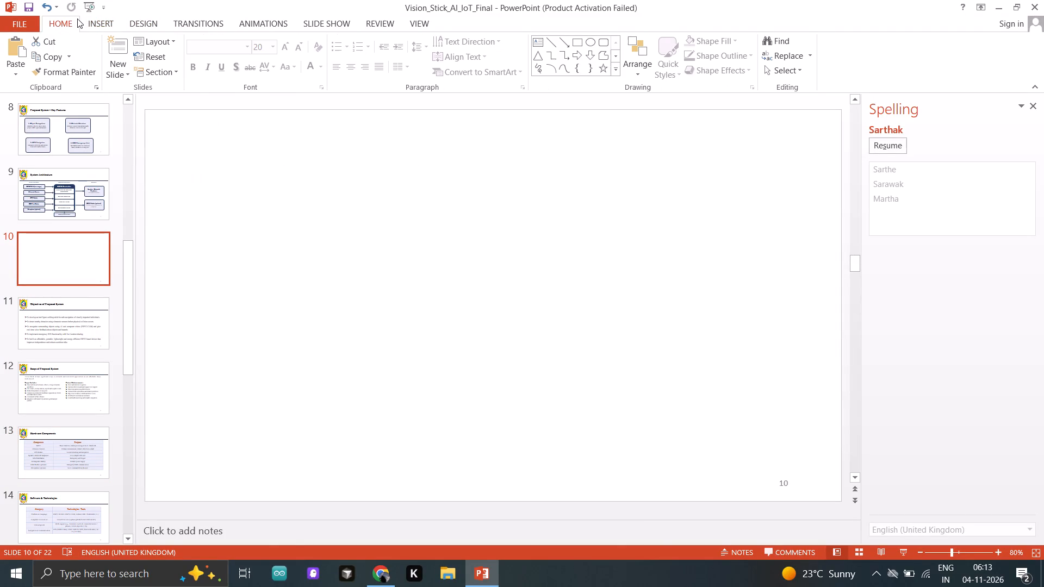
pyautogui.click(113, 23)
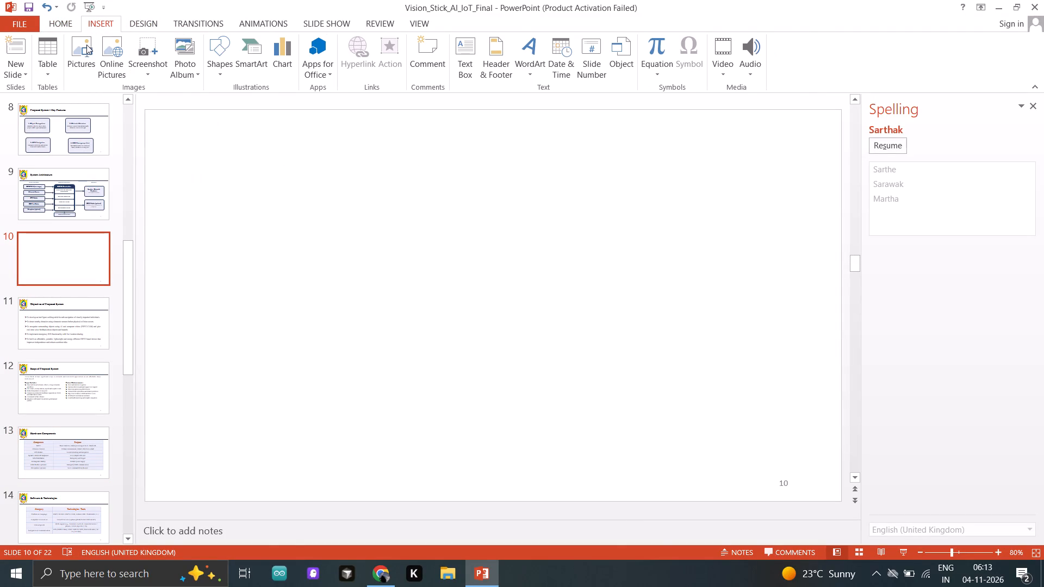
pyautogui.click(86, 45)
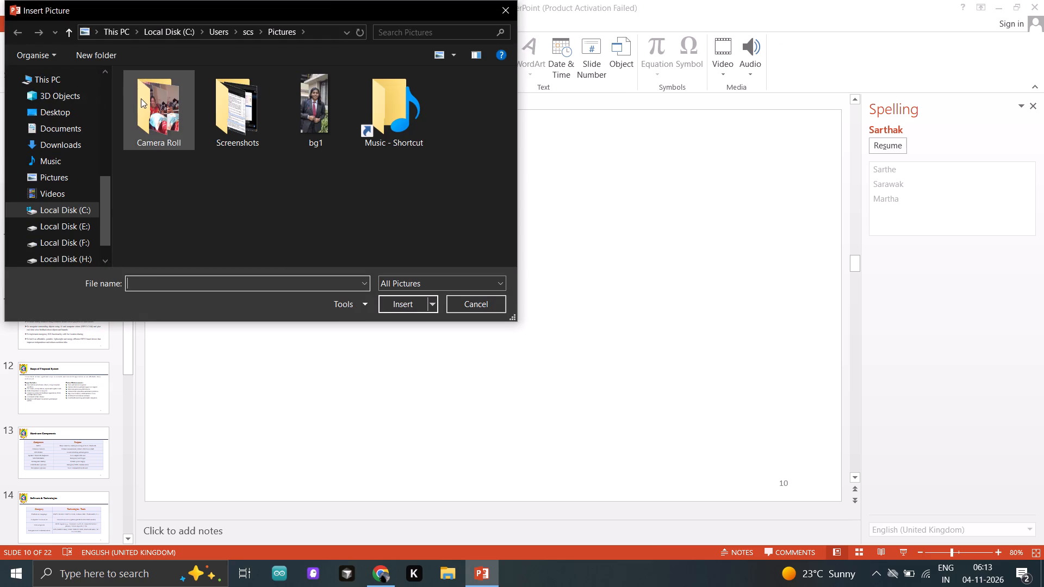
pyautogui.scroll(4, 54, 93)
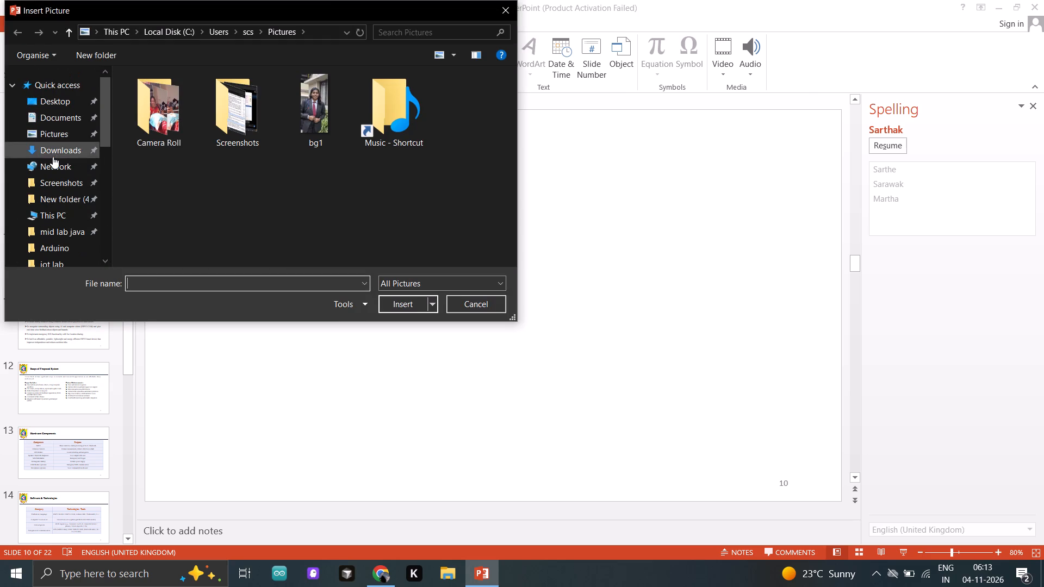
pyautogui.click(58, 153)
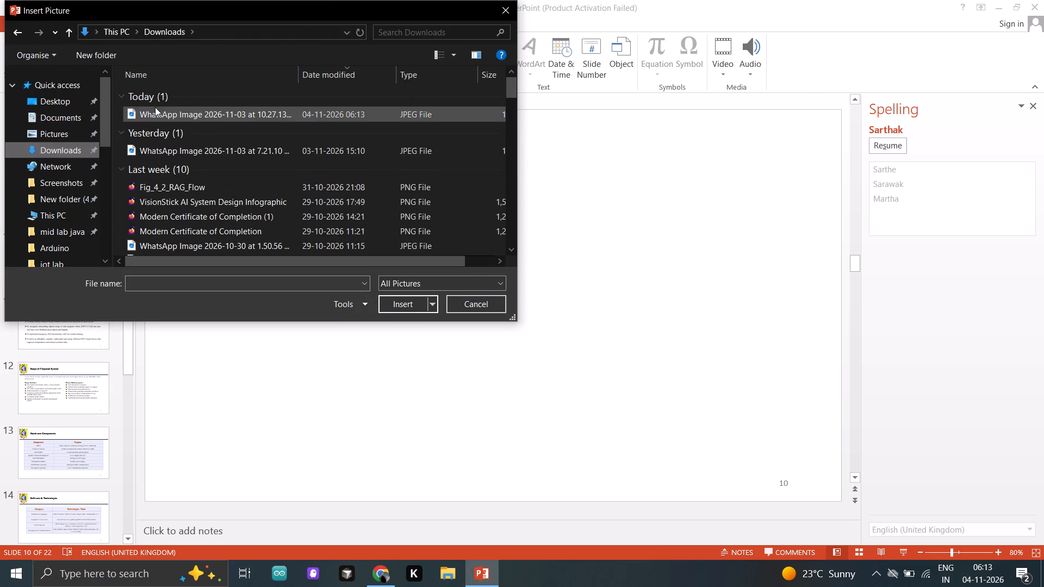
pyautogui.doubleClick(157, 110)
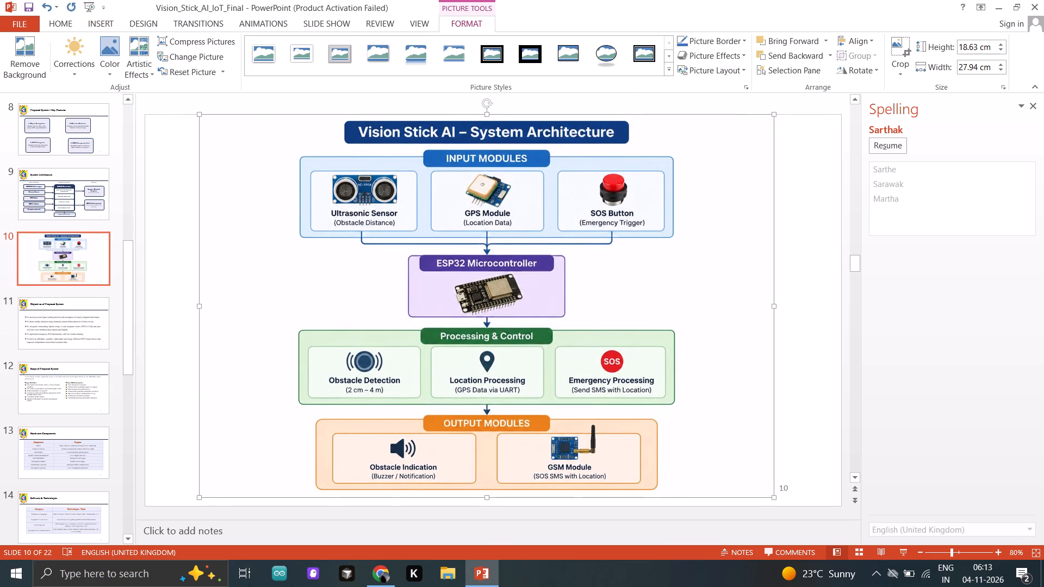
pyautogui.click(506, 304)
# Compare the old System Architecture diagram on slide 9 with the inserted architecture picture on slide 10.
pyautogui.scroll(1, 418, 345)
pyautogui.scroll(1, 330, 396)
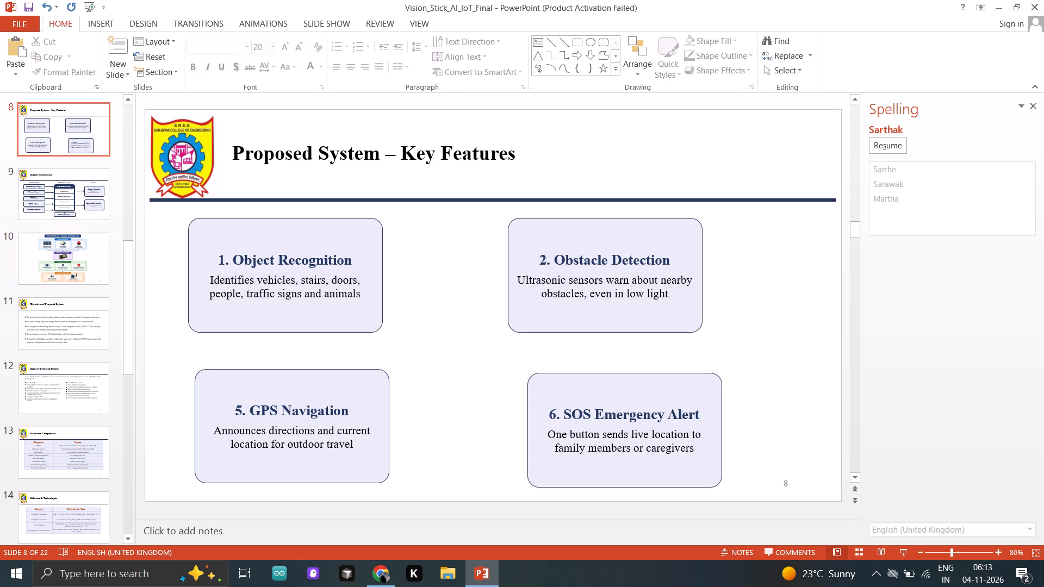
pyautogui.click(76, 245)
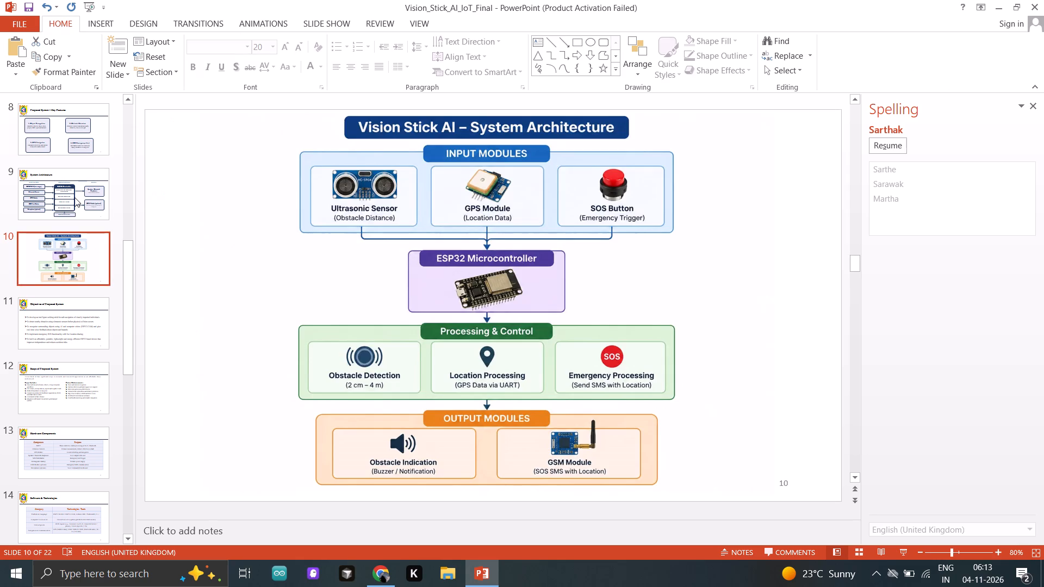
pyautogui.click(74, 197)
pyautogui.click(70, 228)
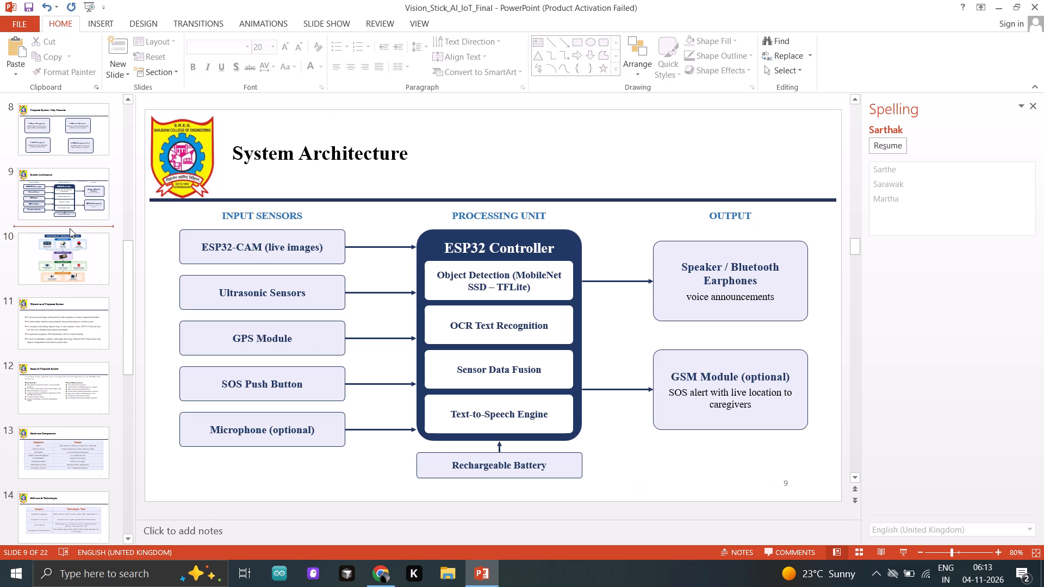
pyautogui.click(68, 259)
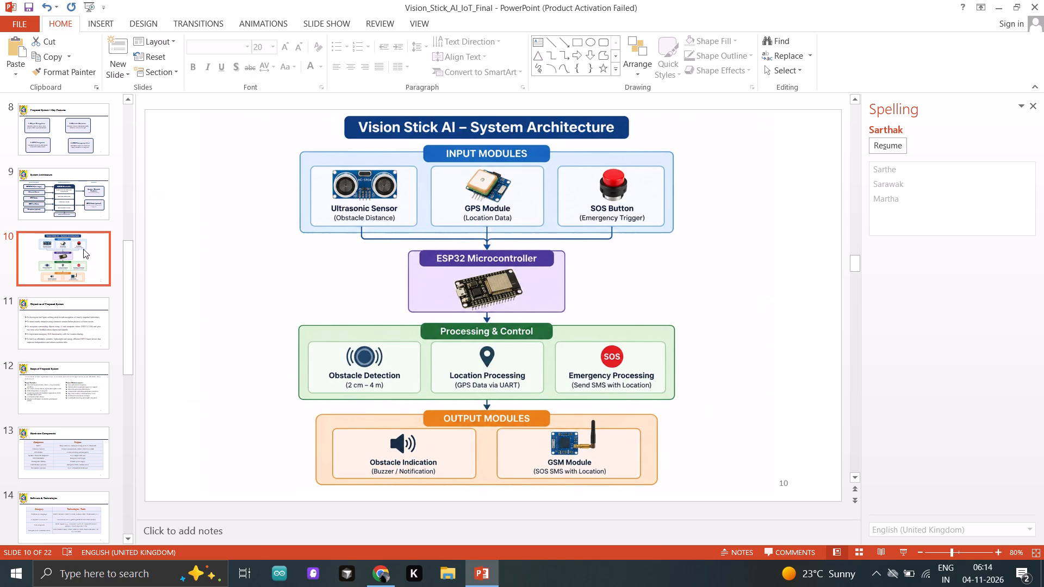
# Review slides 8 to 11, checking the key features, the block-style System Architecture, the new architecture diagram and the objectives.
pyautogui.click(64, 251)
pyautogui.click(52, 209)
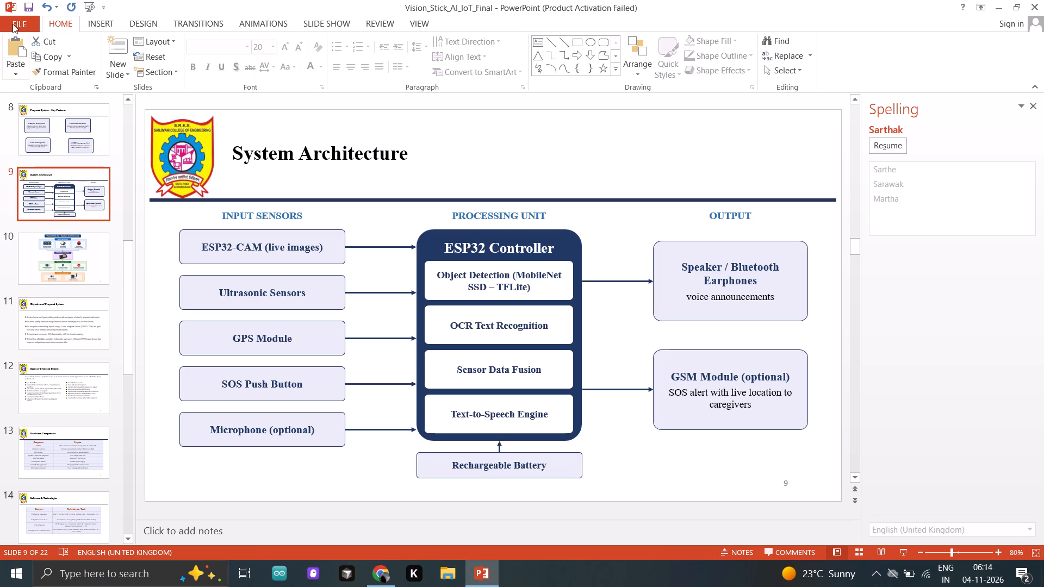
pyautogui.click(39, 112)
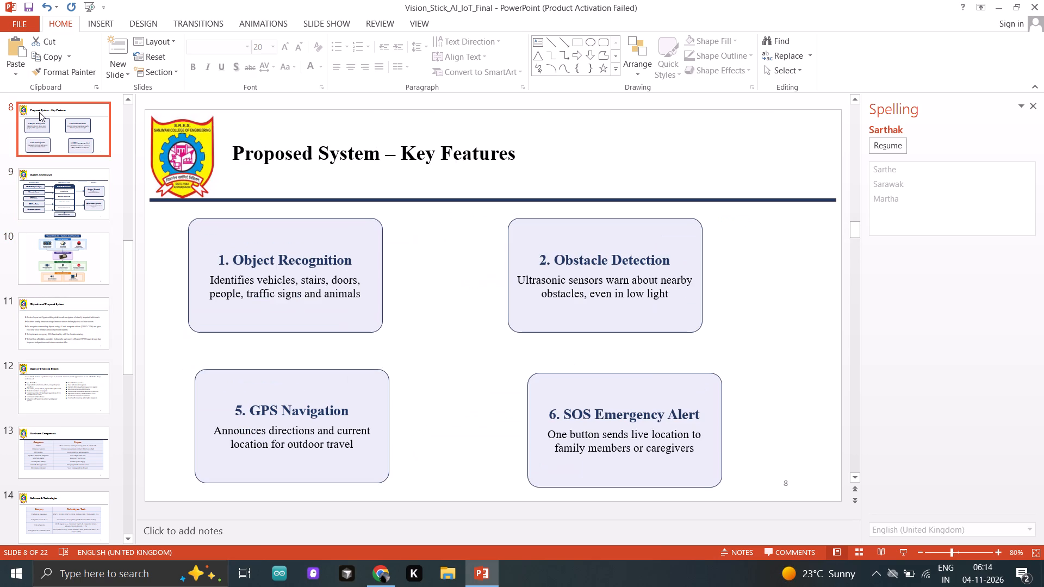
pyautogui.click(24, 223)
pyautogui.click(29, 257)
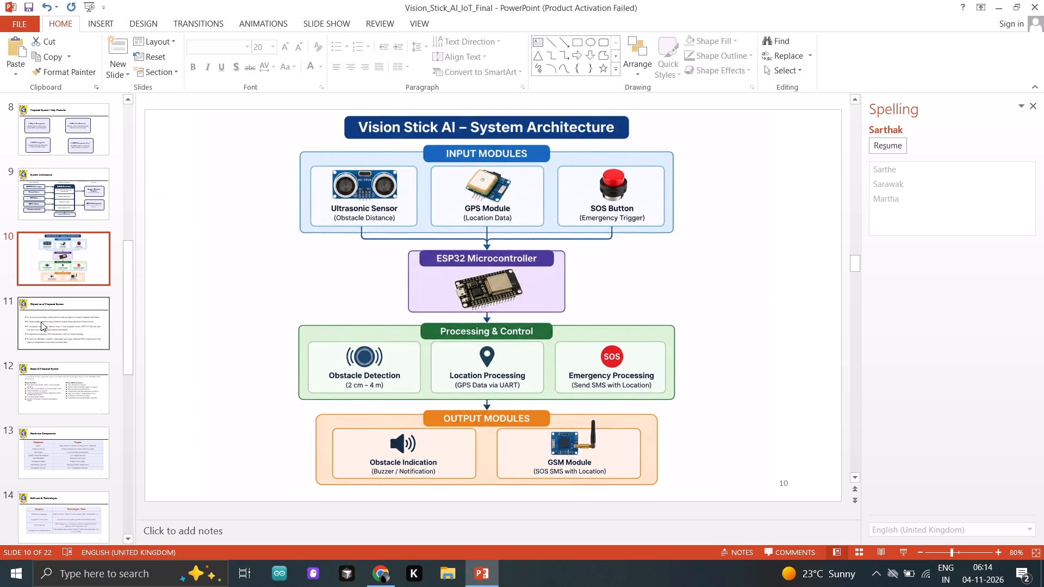
pyautogui.click(41, 322)
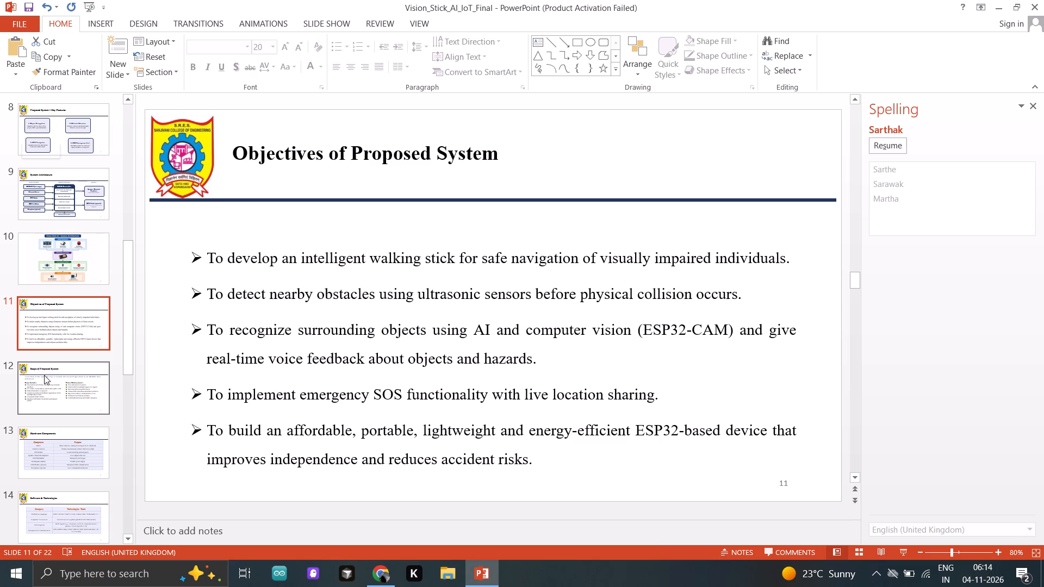
pyautogui.click(29, 202)
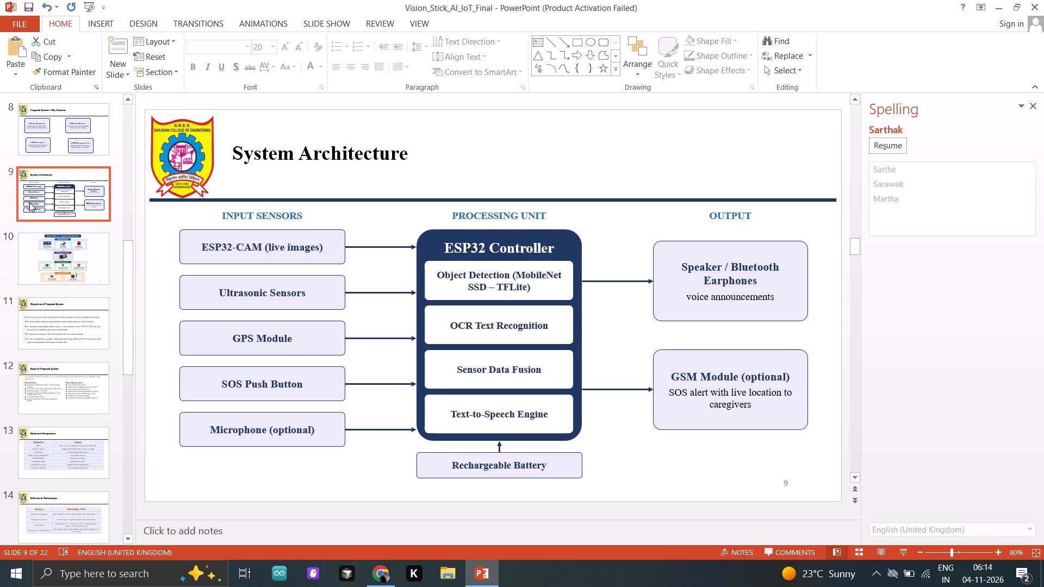
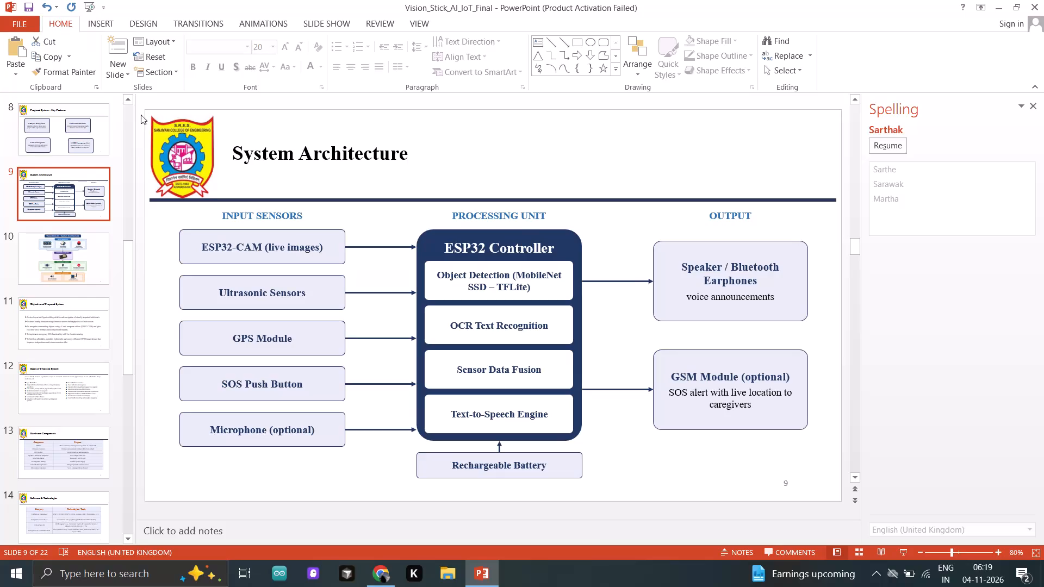
# Review slide 2 and the Introduction slide, and look over the closing slides through the THANK YOU slide.
pyautogui.scroll(14, 85, 164)
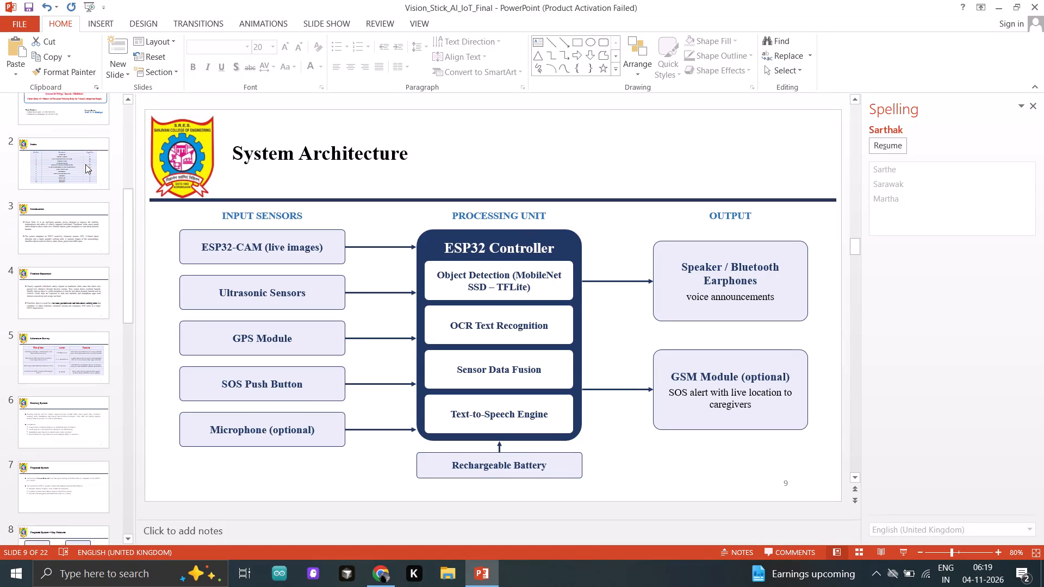
pyautogui.scroll(7, 85, 164)
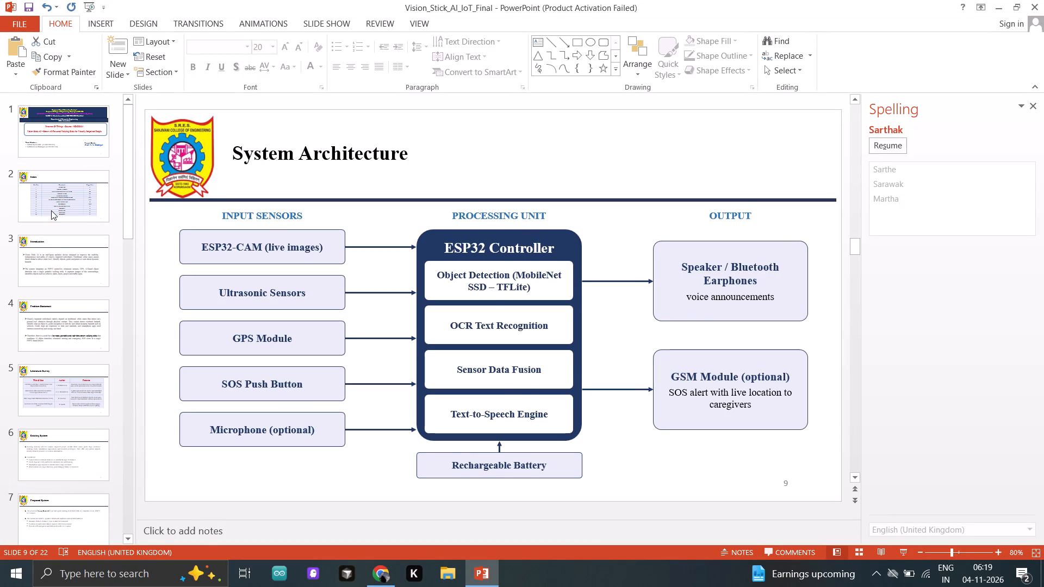
pyautogui.click(51, 210)
pyautogui.click(49, 283)
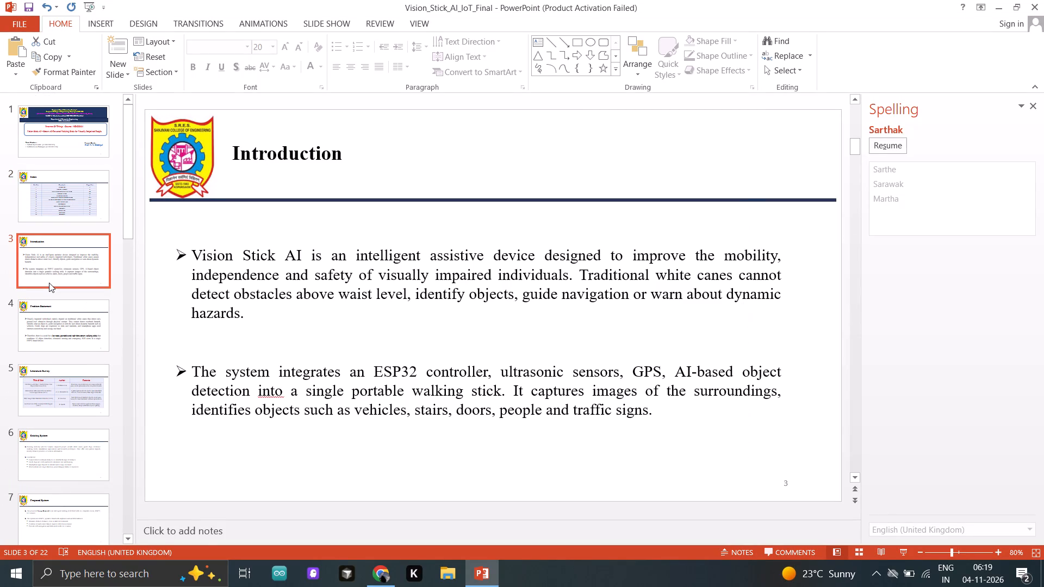
pyautogui.scroll(-14, 64, 449)
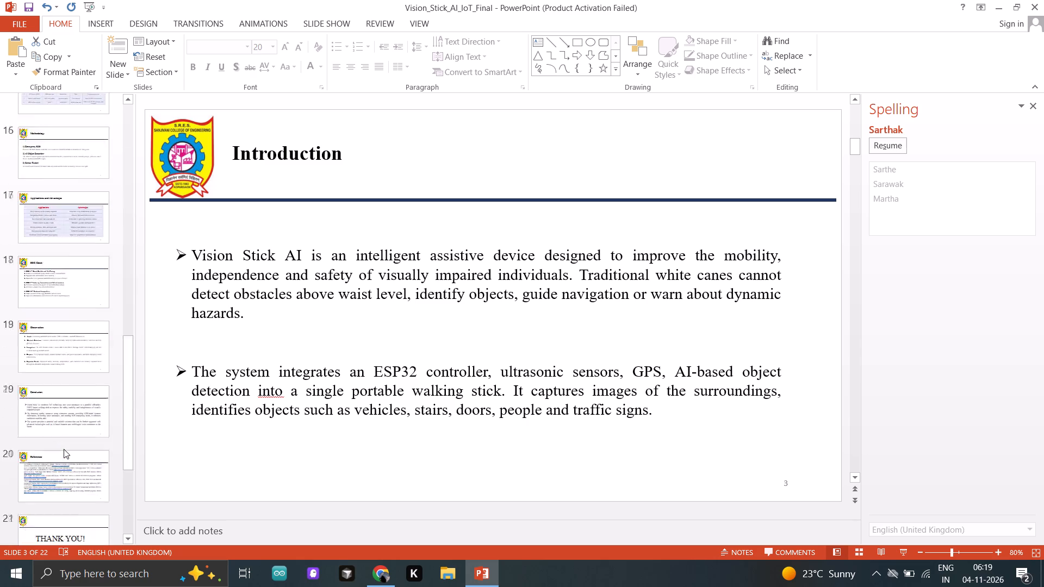
pyautogui.scroll(-3, 64, 449)
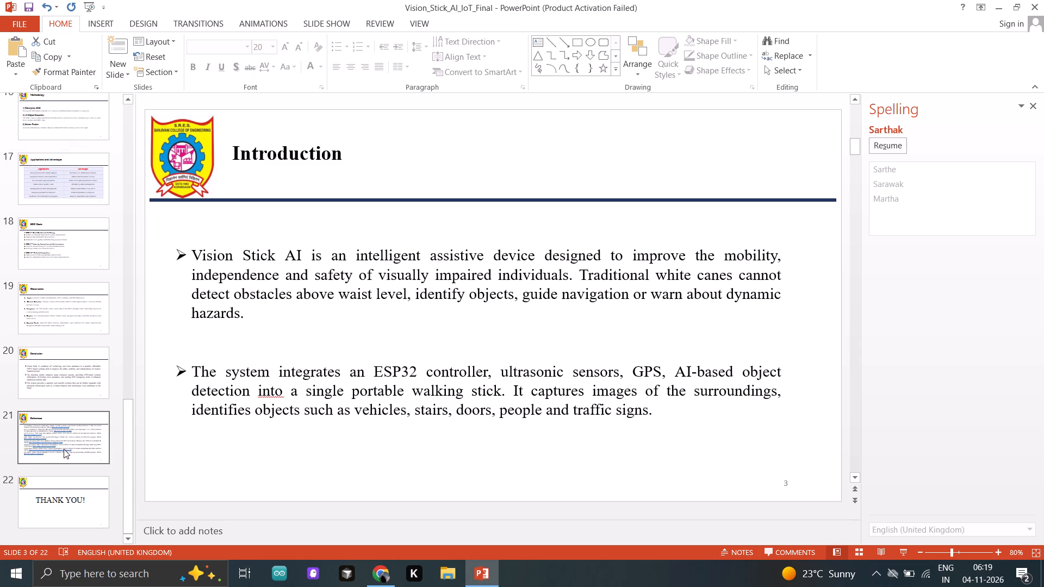
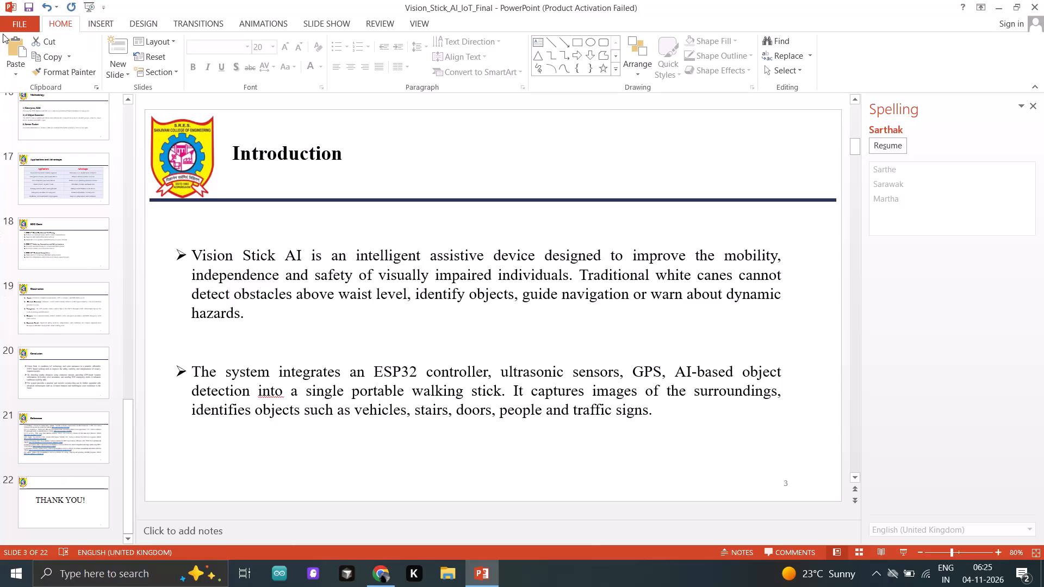
# Save a copy of the presentation as Vision_Stick_AI_IoT_Final in the iot lab folder on the Desktop.
pyautogui.click(8, 22)
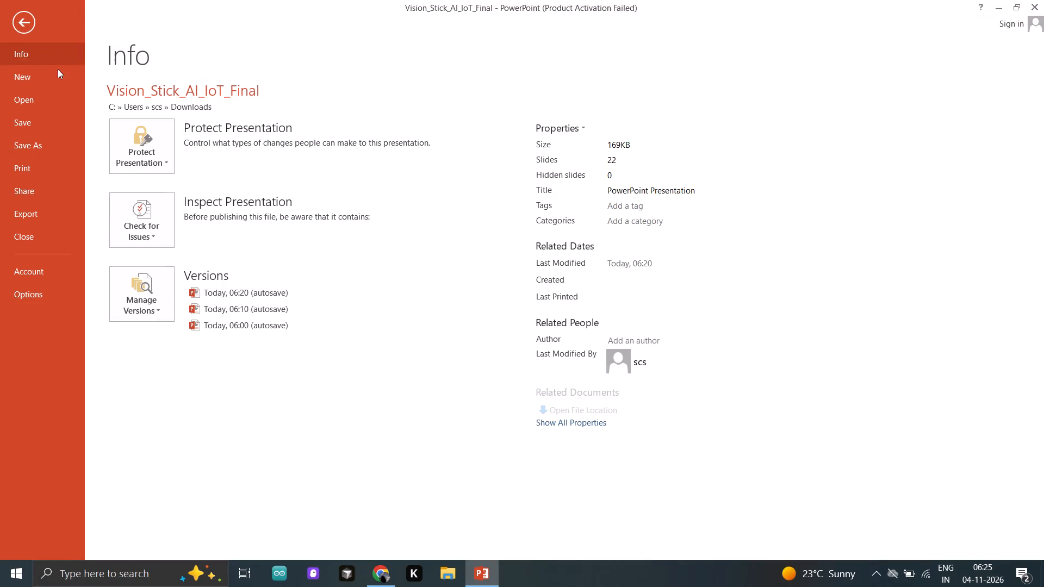
pyautogui.click(51, 148)
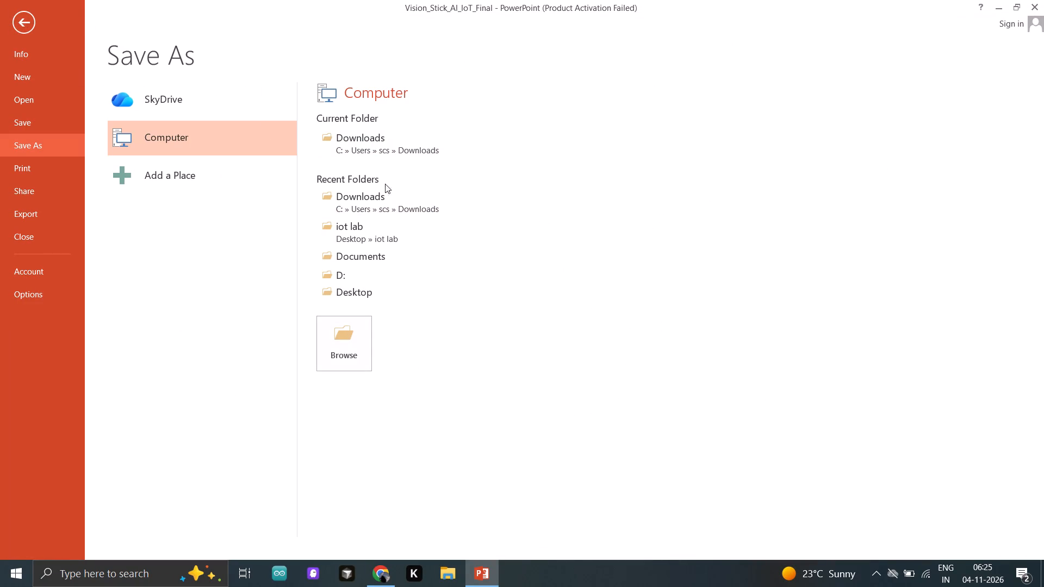
pyautogui.click(380, 226)
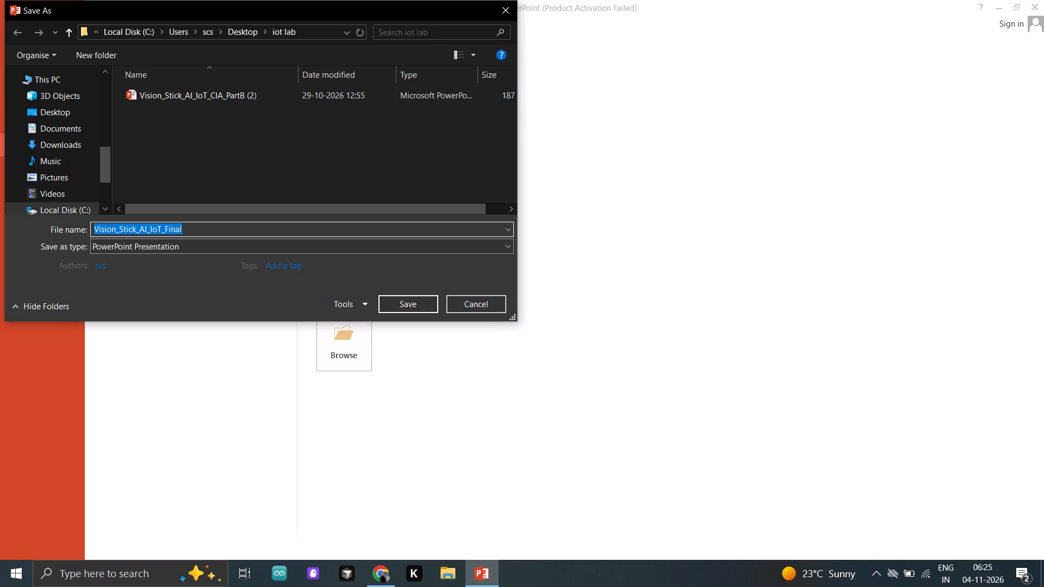
pyautogui.press('Return')
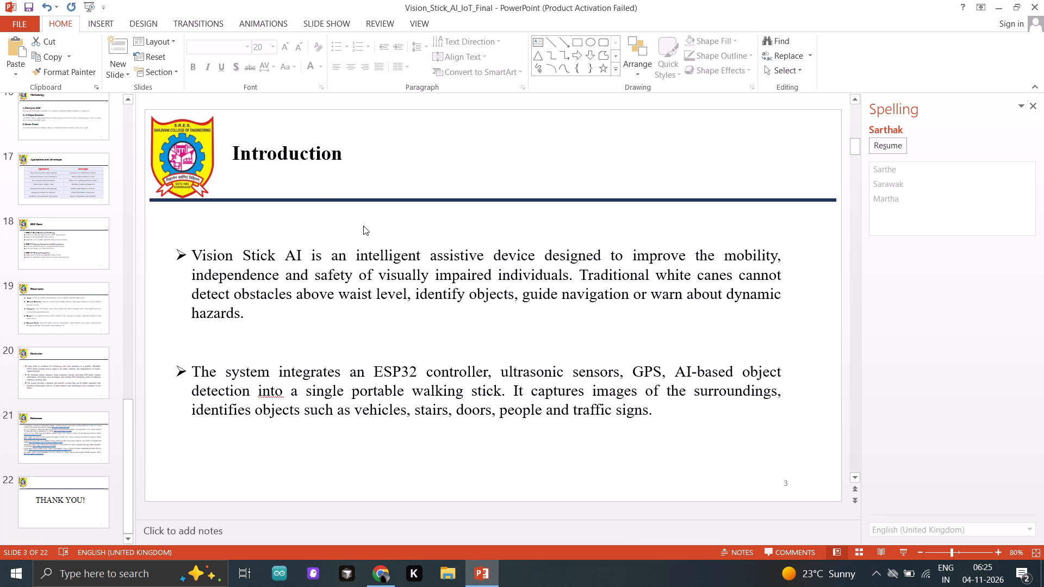
# Save the presentation again as Vision_Stick_AI_IoT_Final in the iot lab folder, replacing the existing file.
pyautogui.click(33, 17)
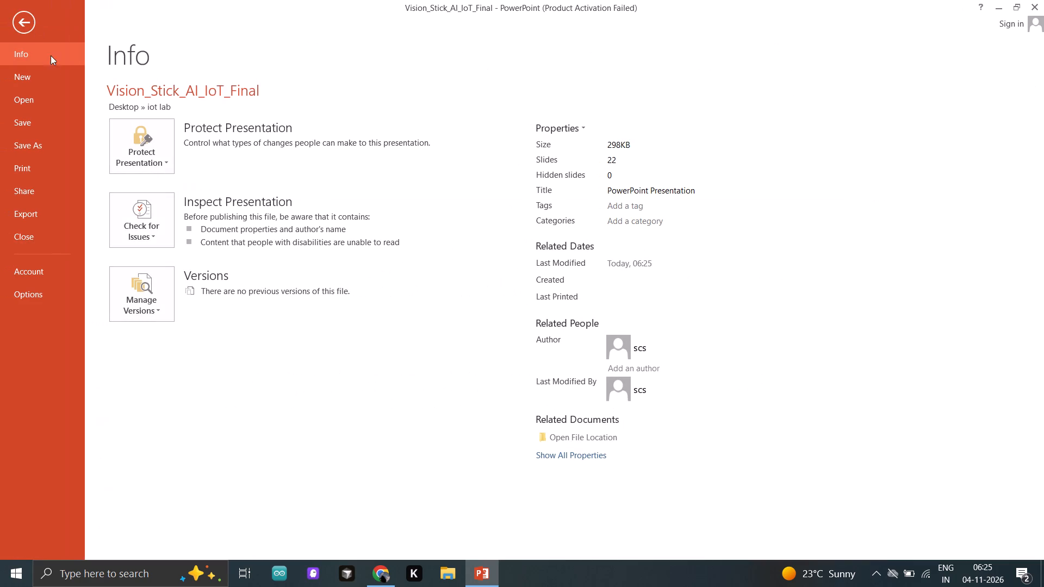
pyautogui.click(31, 136)
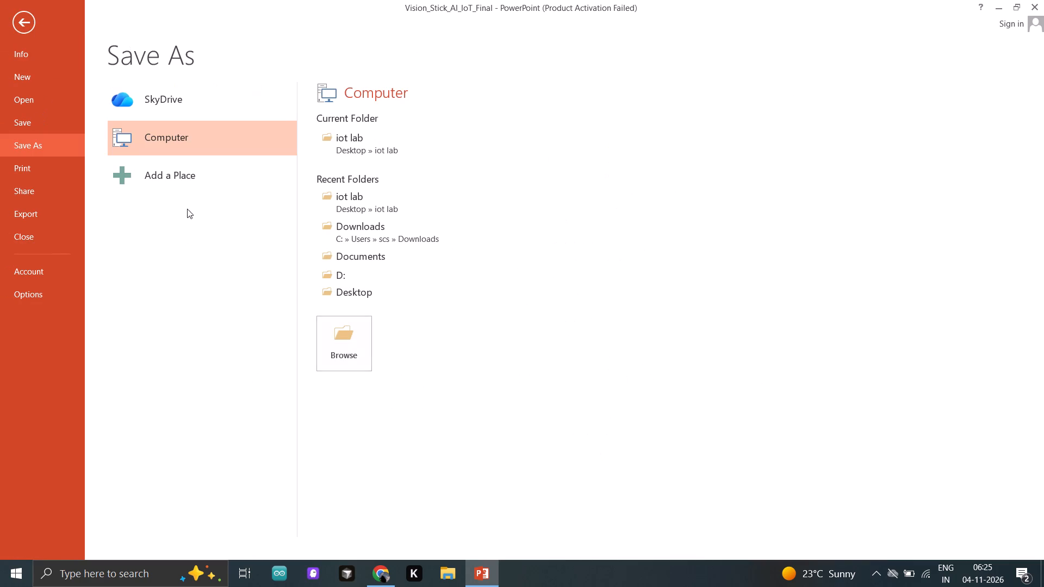
pyautogui.click(344, 192)
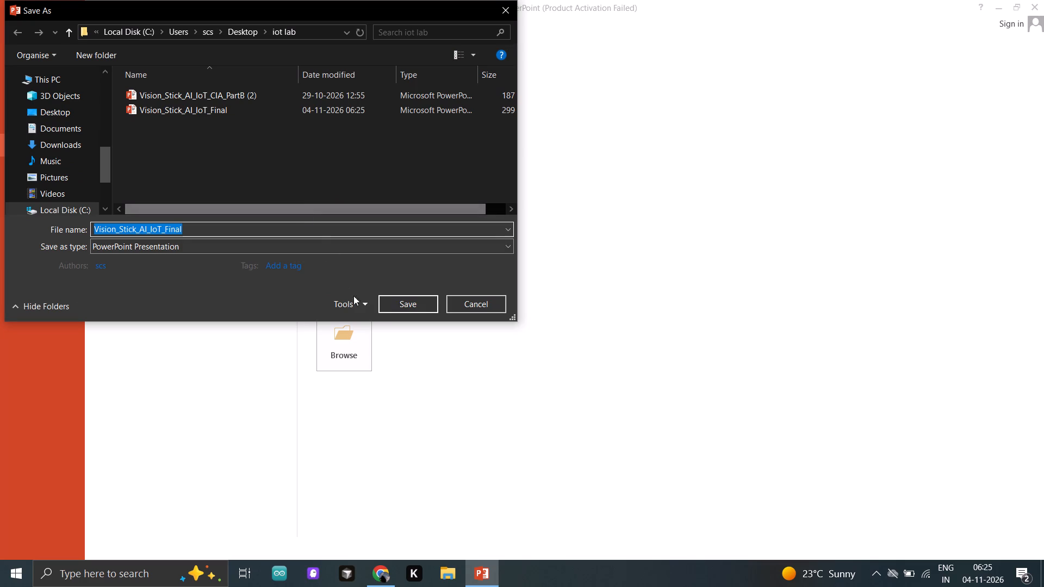
pyautogui.click(403, 304)
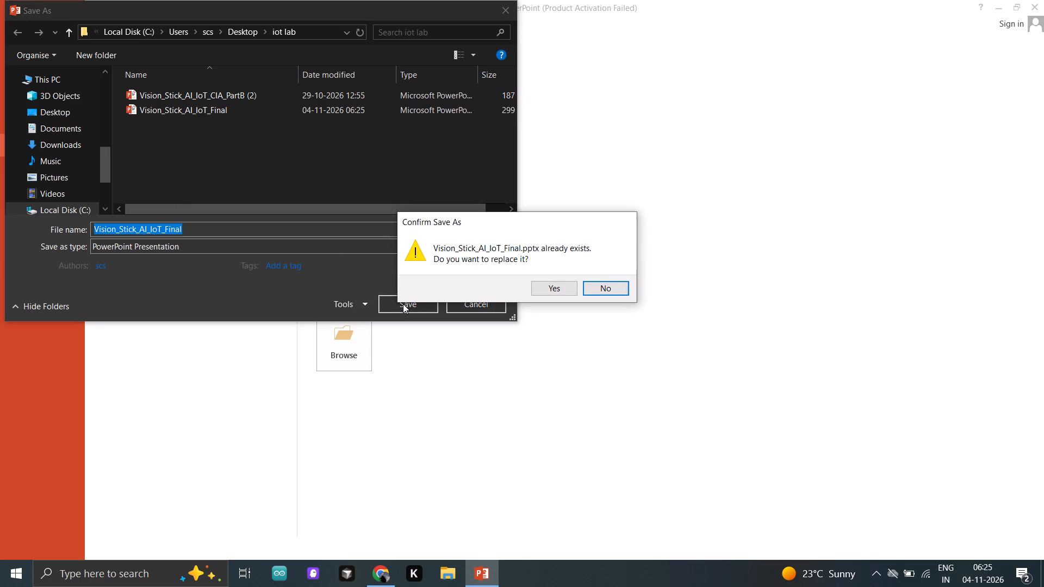
pyautogui.click(558, 288)
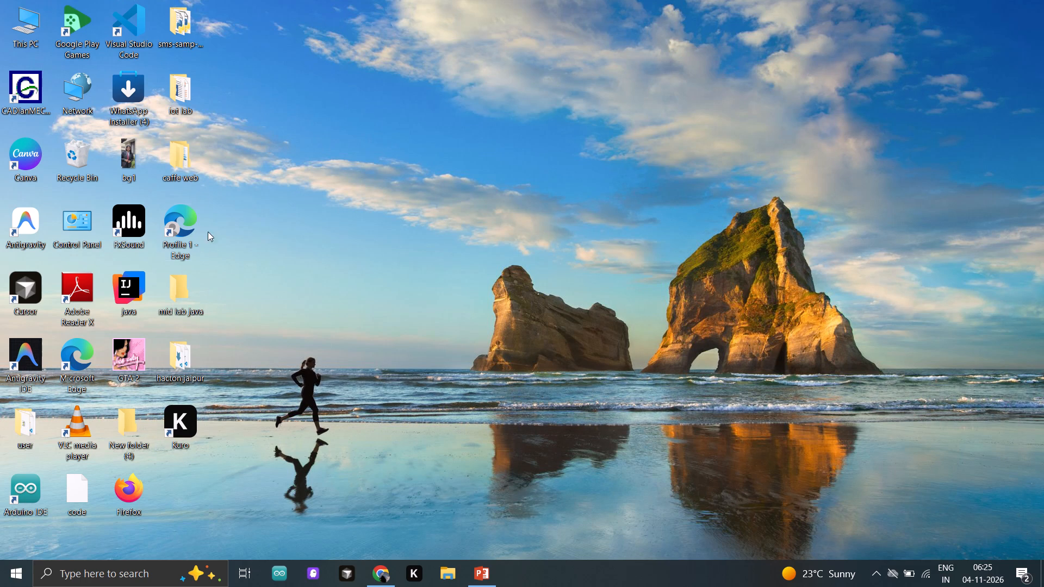
# Open the iot lab folder from the Windows desktop.
pyautogui.doubleClick(184, 103)
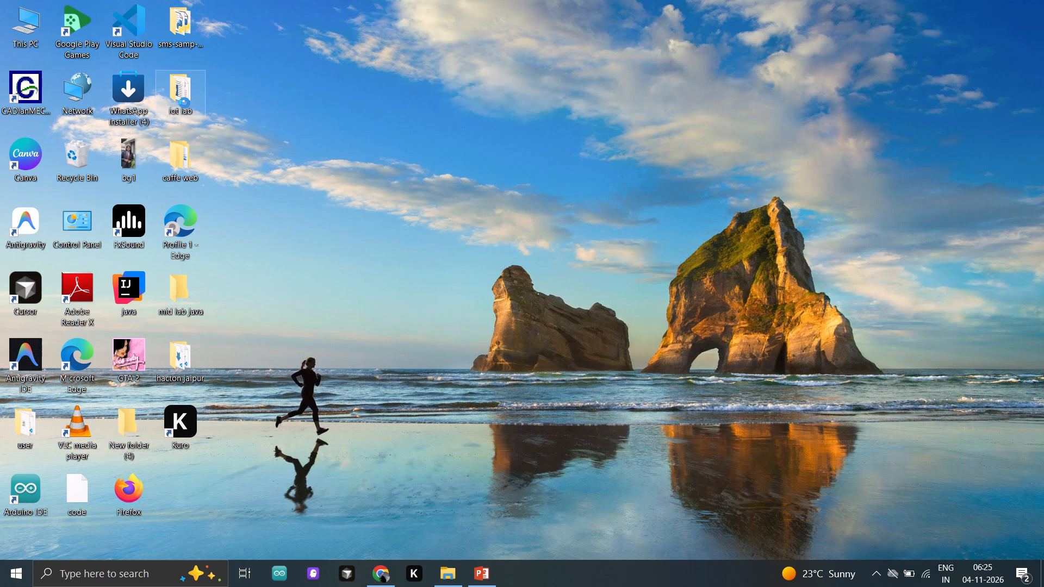
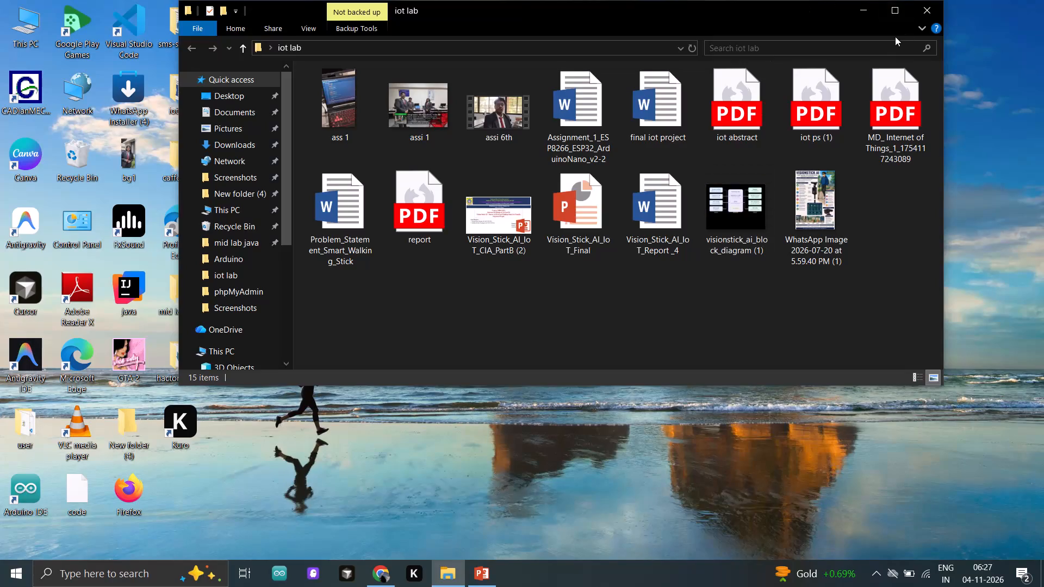
# Close the iot lab folder window.
pyautogui.click(924, 9)
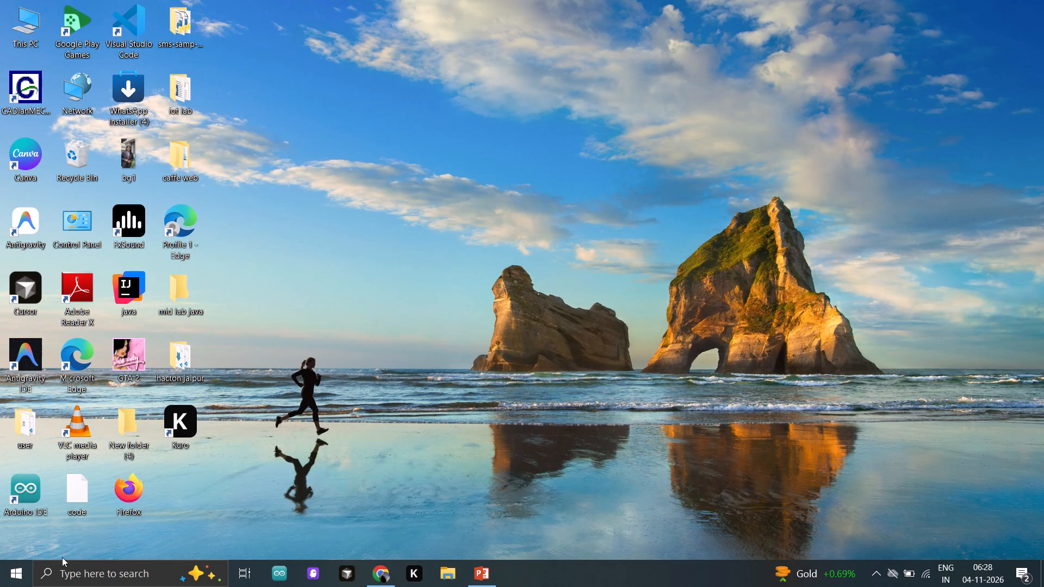
# Launch the Kuro app from the Windows desktop.
pyautogui.click(0, 585)
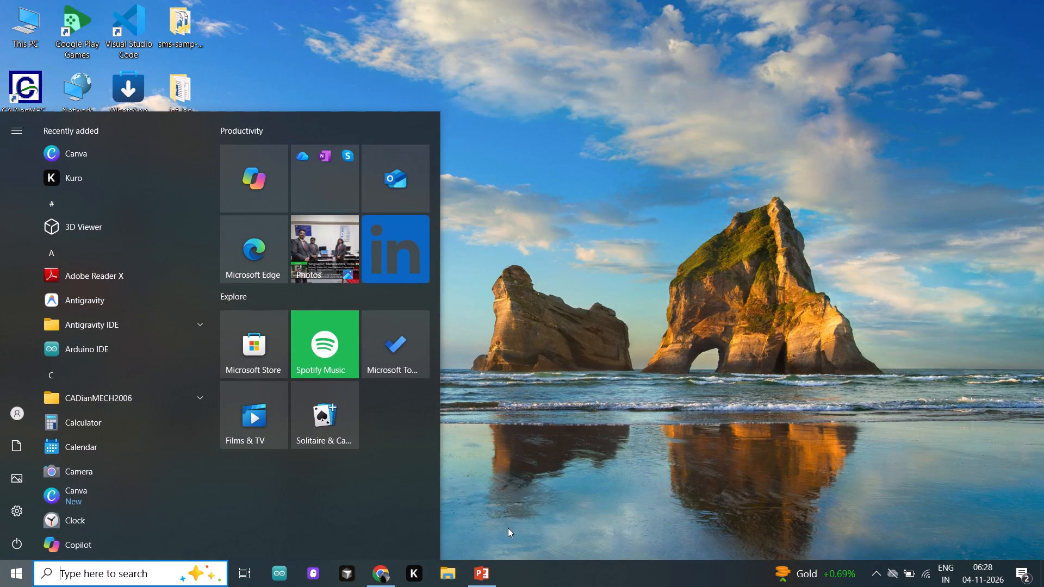
pyautogui.click(414, 566)
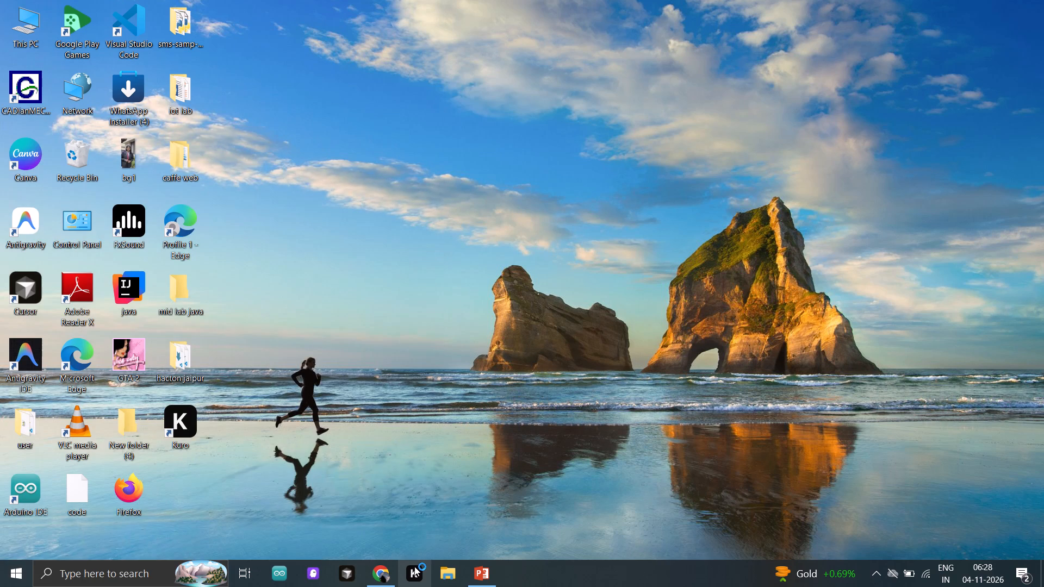
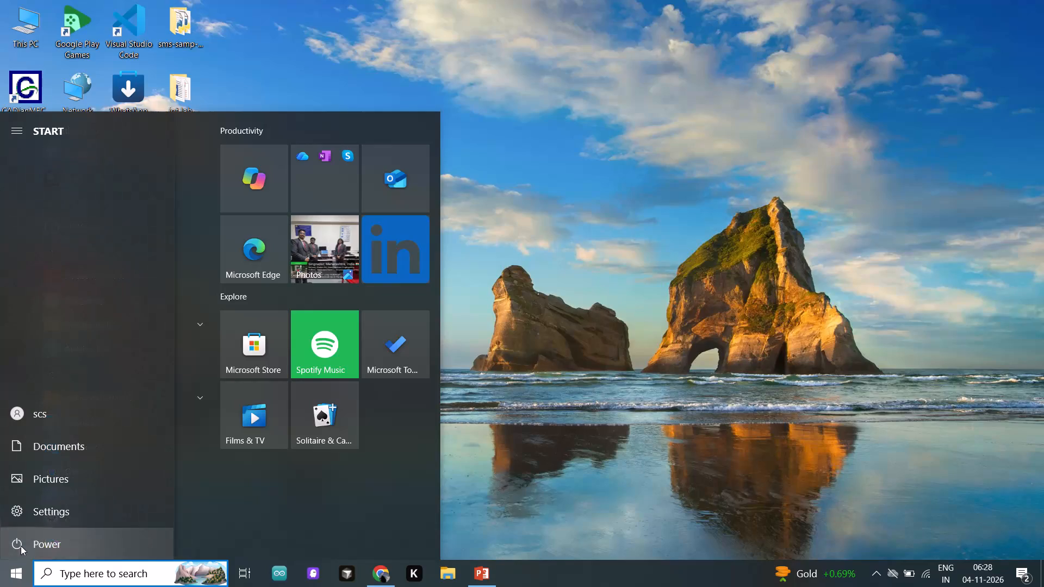
# Shut down the Windows computer.
pyautogui.click(24, 536)
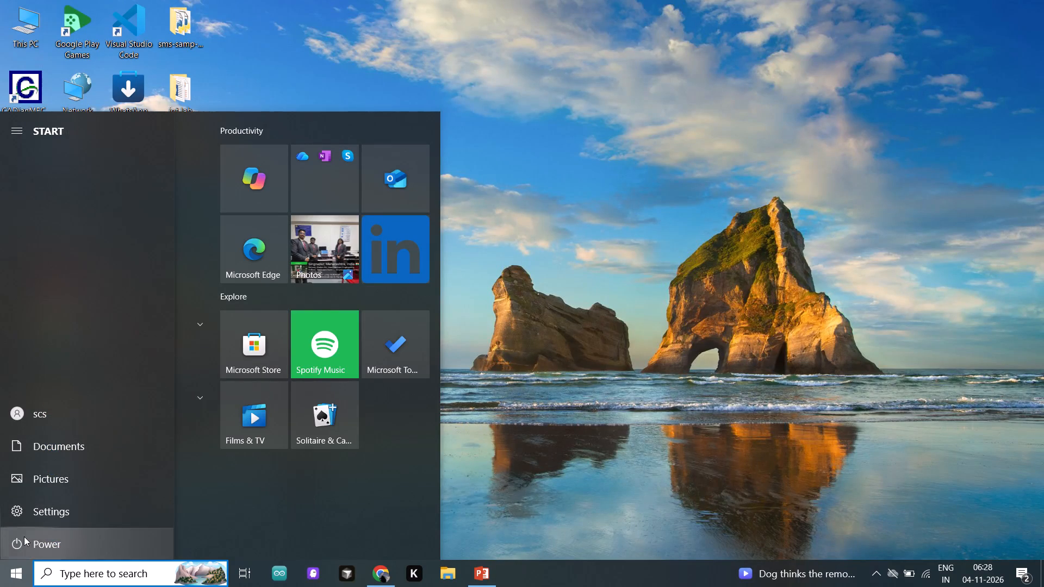
pyautogui.click(34, 494)
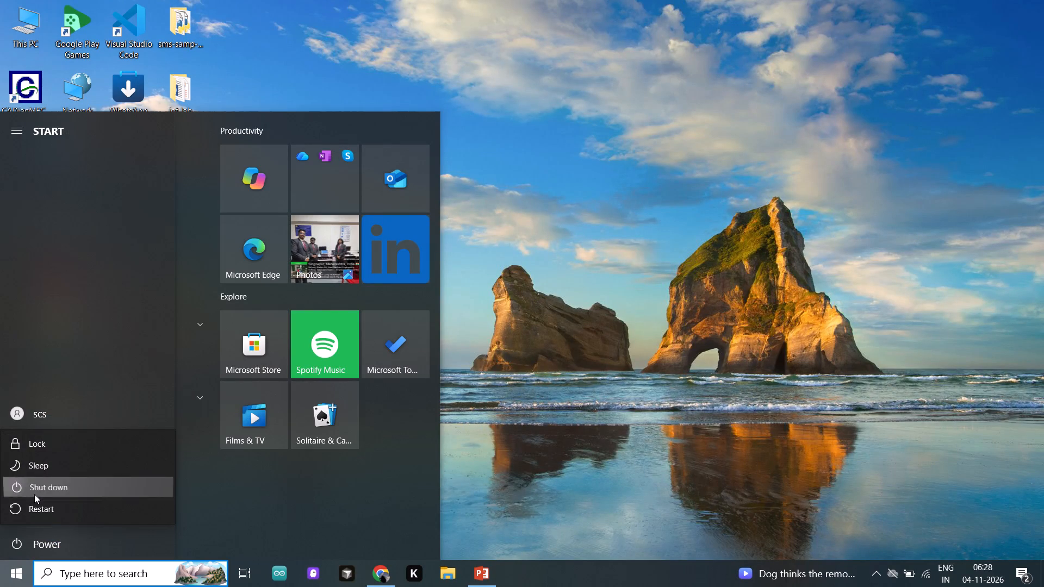